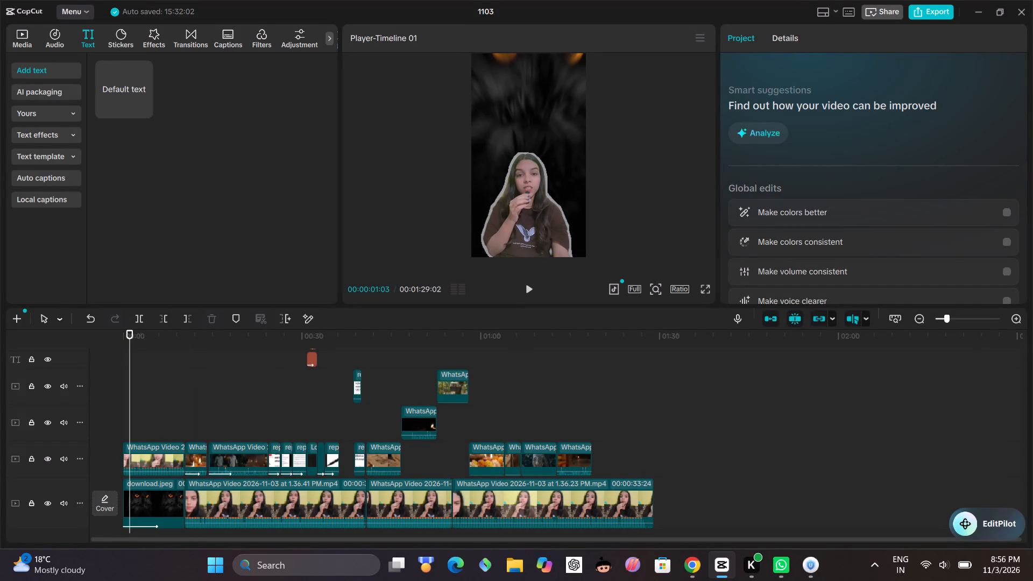
Play the video from the beginning of the timeline in the full-screen preview.
left_click(527, 288)
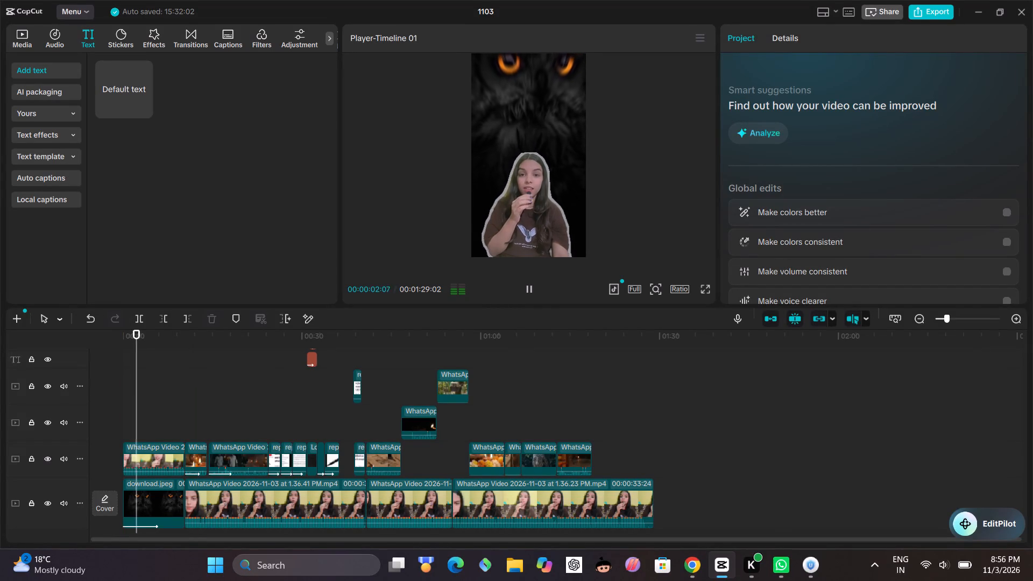
left_click_drag(145, 398, 71, 400)
left_click(704, 291)
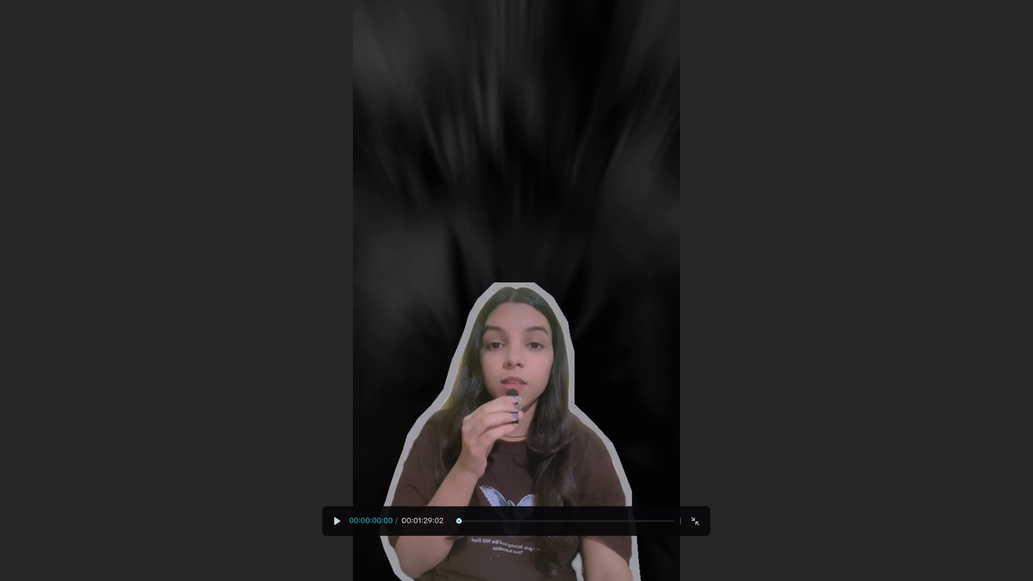
left_click(339, 518)
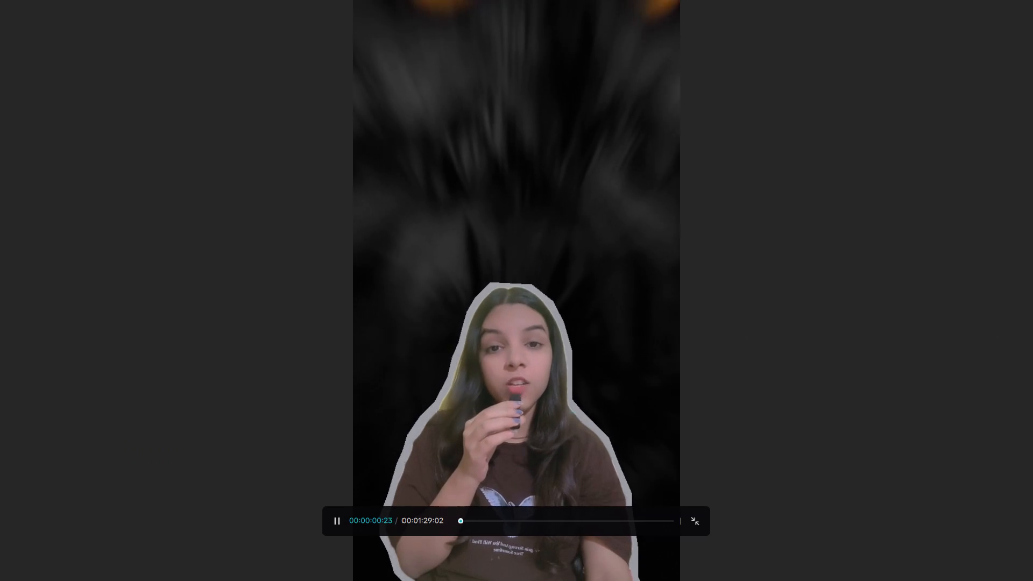
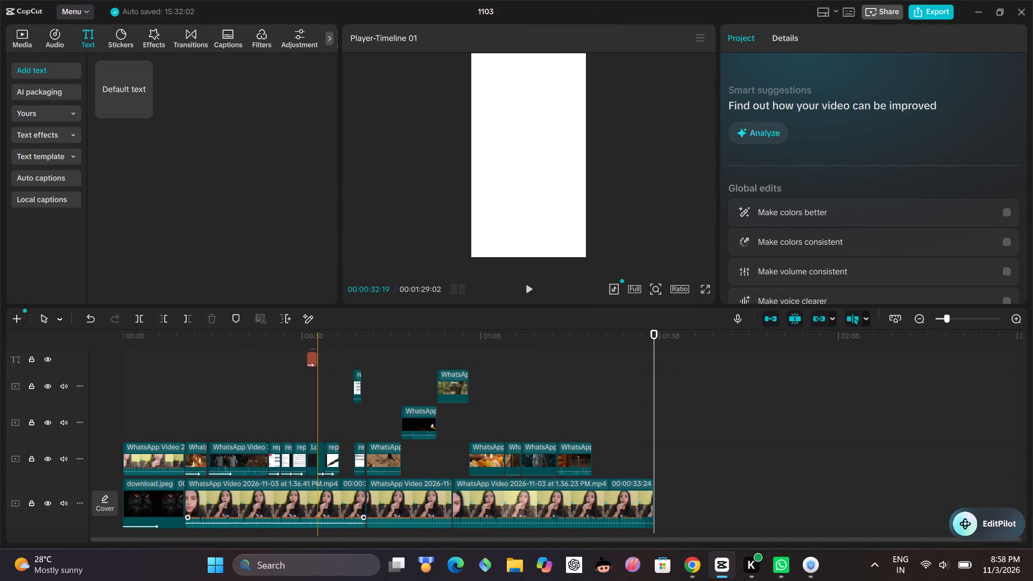
Apply loudness normalization, voice enhancement at intensity 100 and noise reduction to the first talking clip above the owl image.
left_click(140, 457)
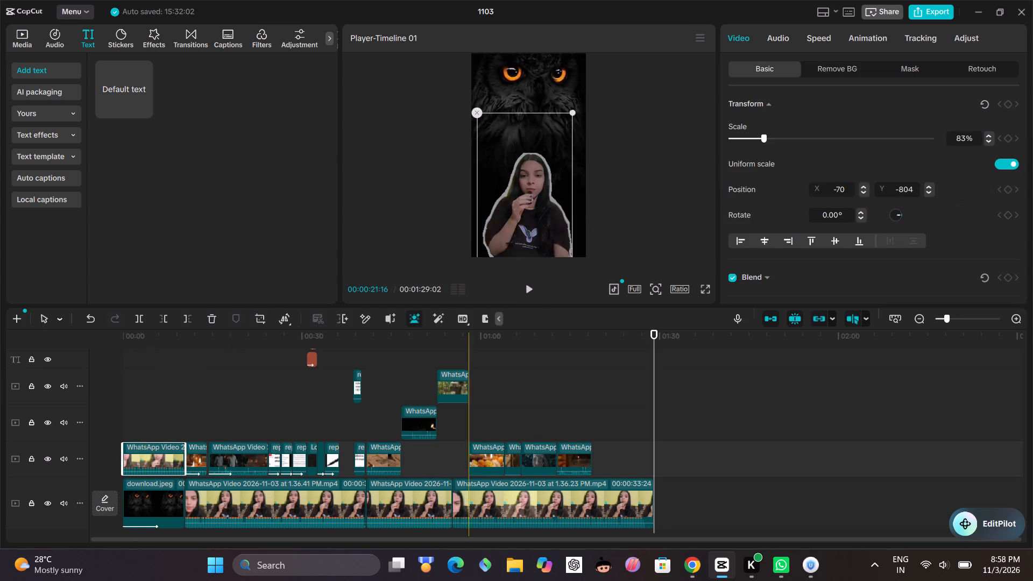
left_click(789, 39)
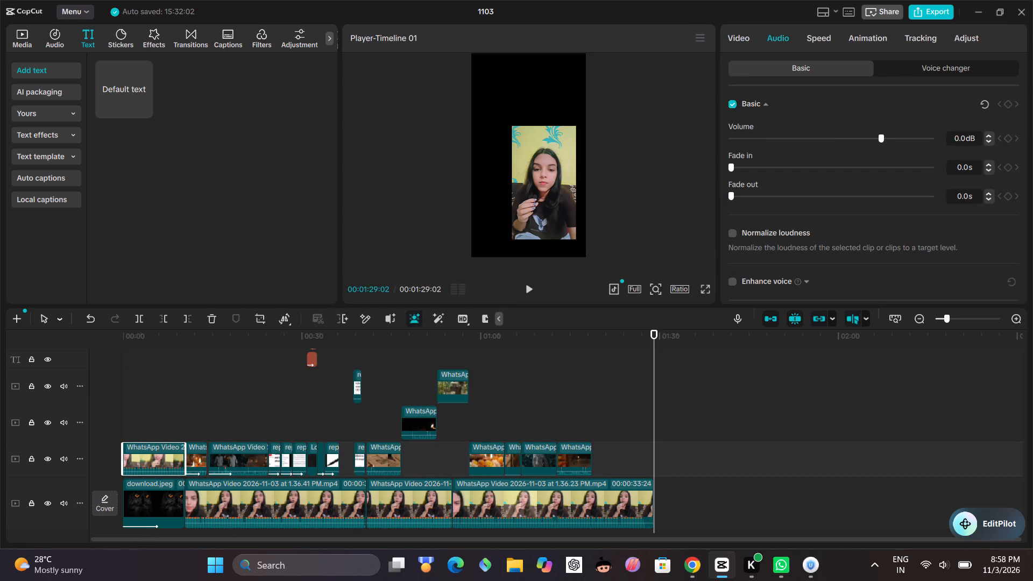
scroll(857, 171, "down", 1)
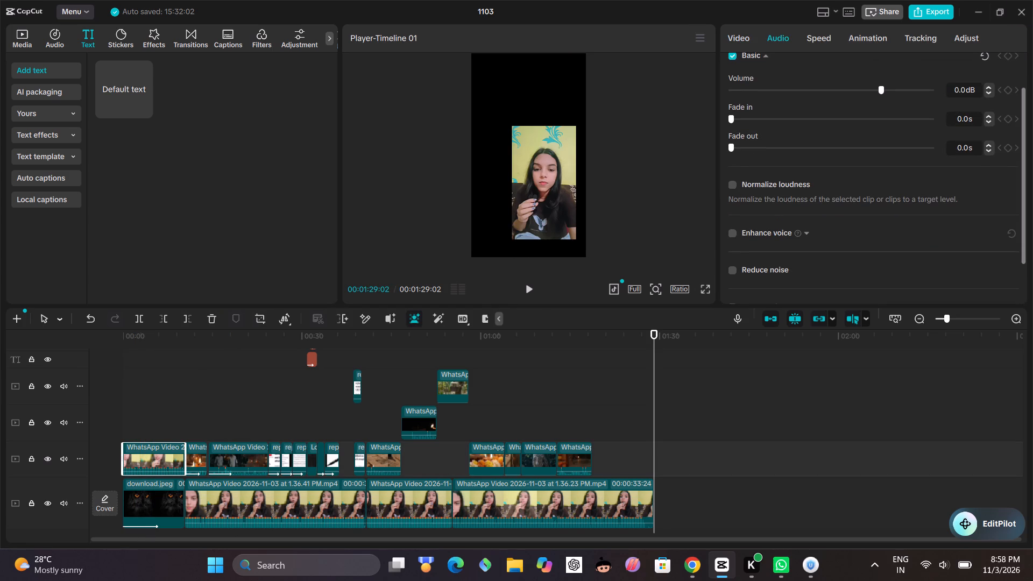
left_click(733, 186)
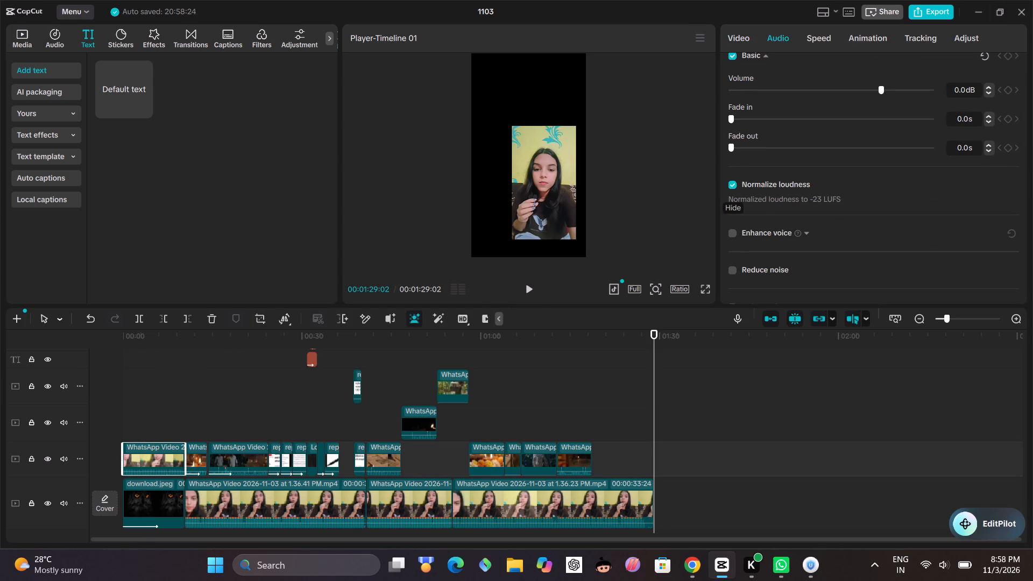
left_click(733, 231)
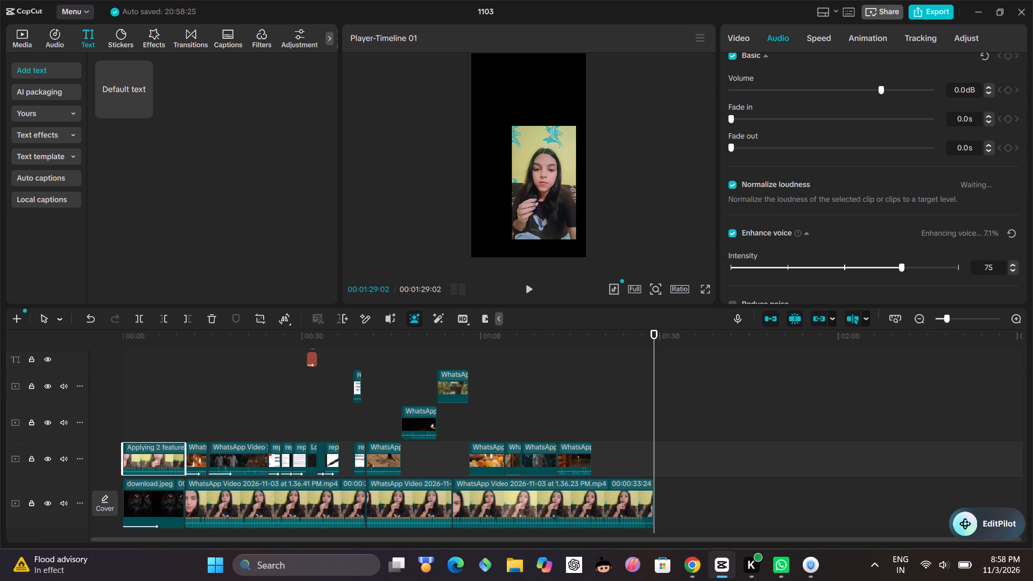
left_click_drag(902, 264, 988, 258)
scroll(778, 109, "down", 2)
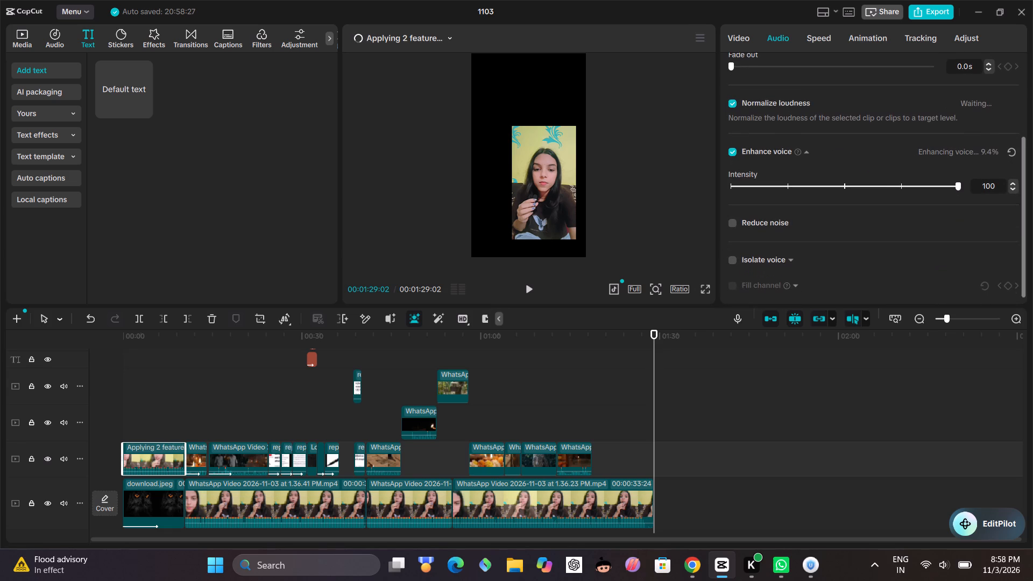
left_click(733, 224)
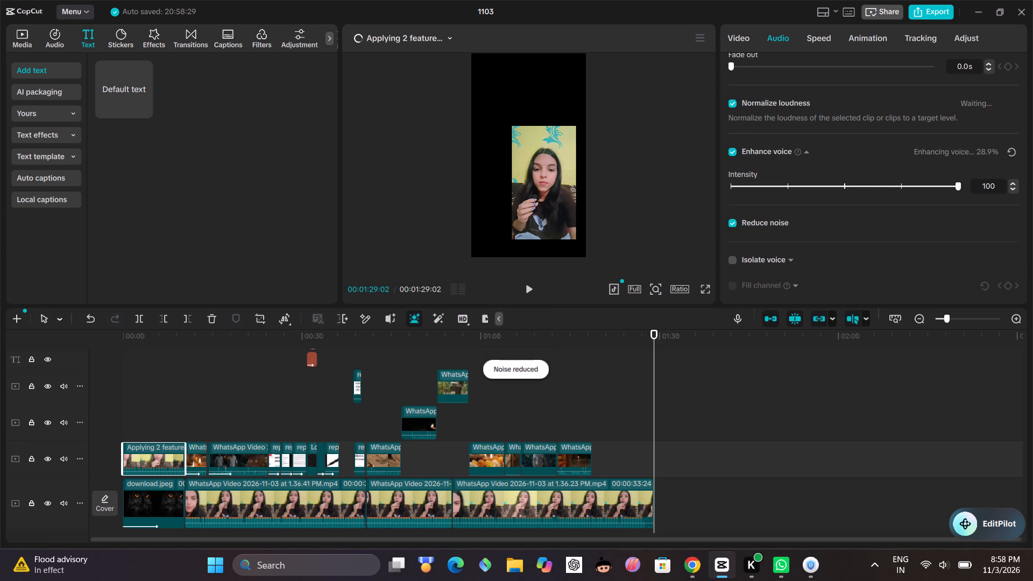
scroll(762, 195, "down", 2)
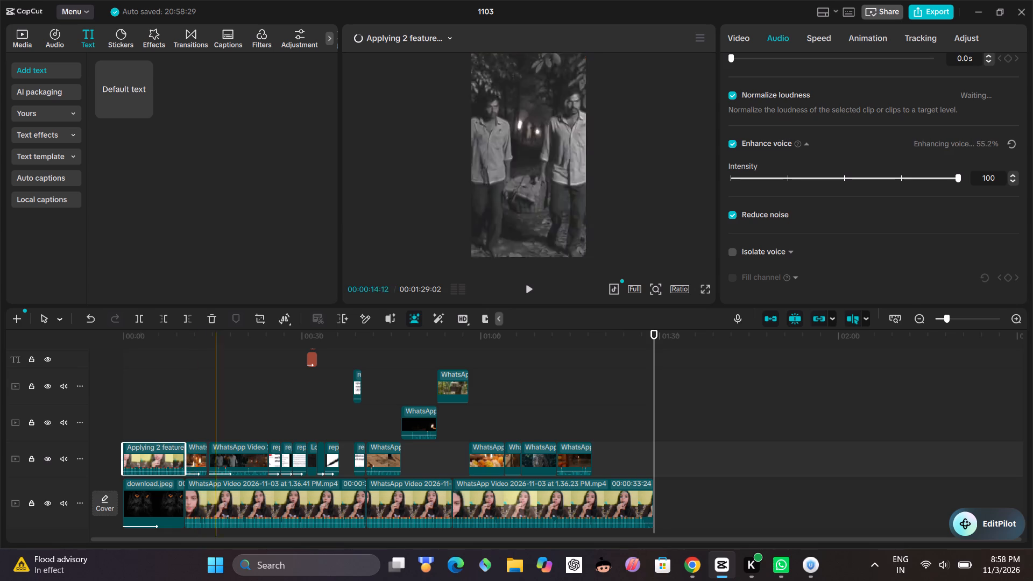
Apply loudness normalization, voice enhancement at intensity 100 and noise reduction to the main-track clip right after download.jpeg.
left_click(252, 500)
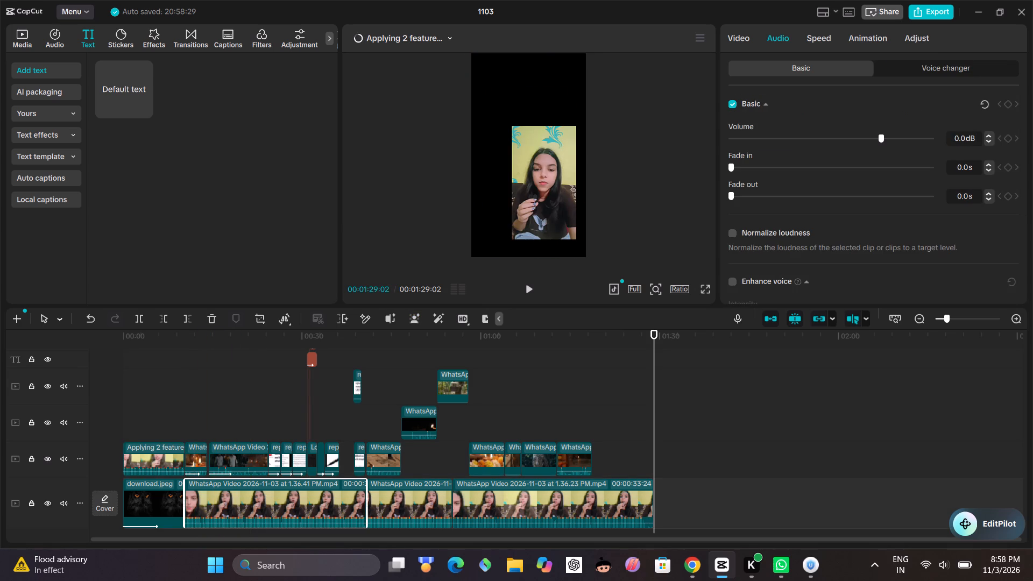
left_click(730, 230)
scroll(750, 231, "down", 1)
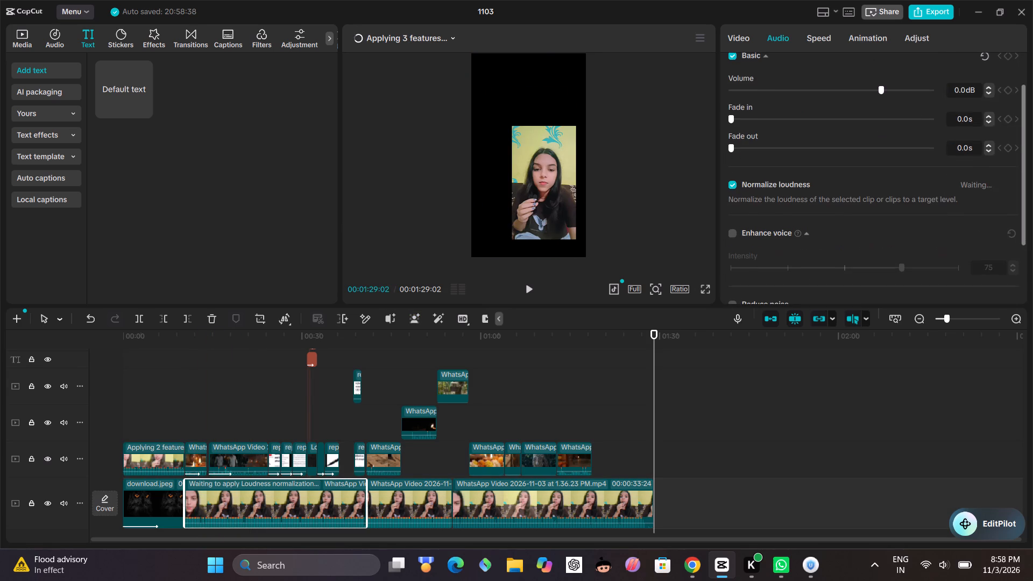
left_click(731, 238)
left_click(735, 232)
scroll(754, 223, "down", 2)
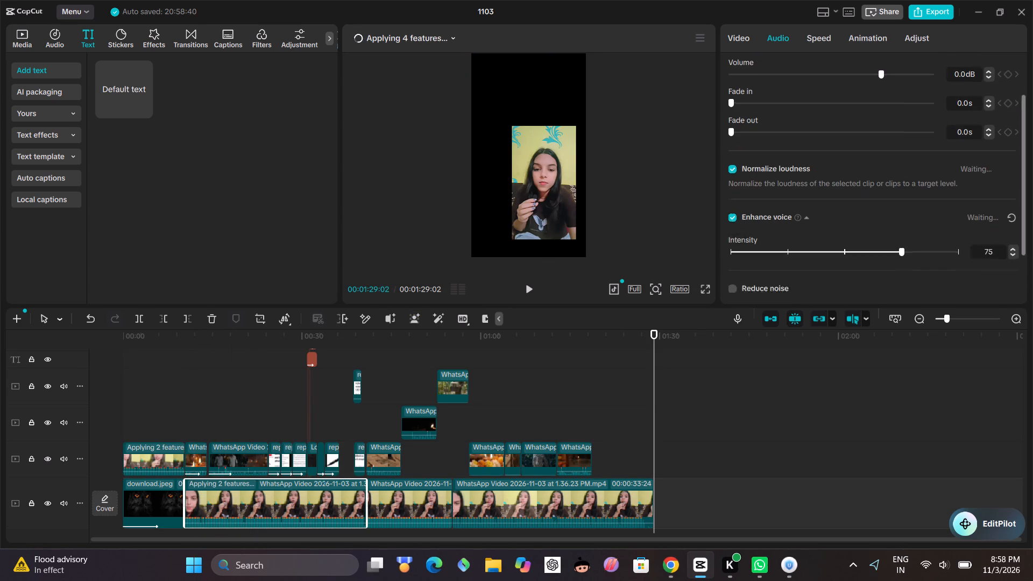
left_click_drag(901, 183, 970, 180)
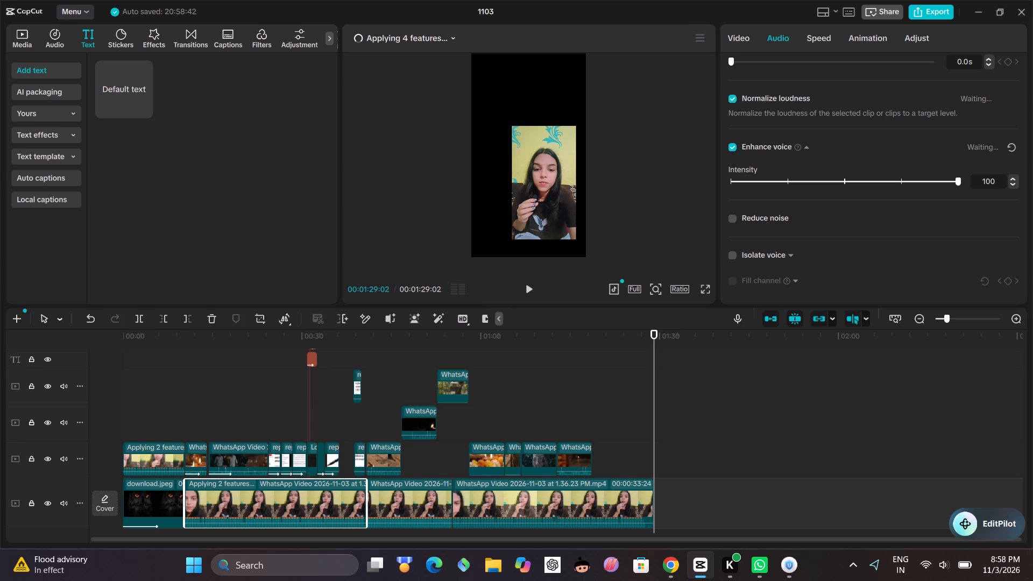
left_click(729, 219)
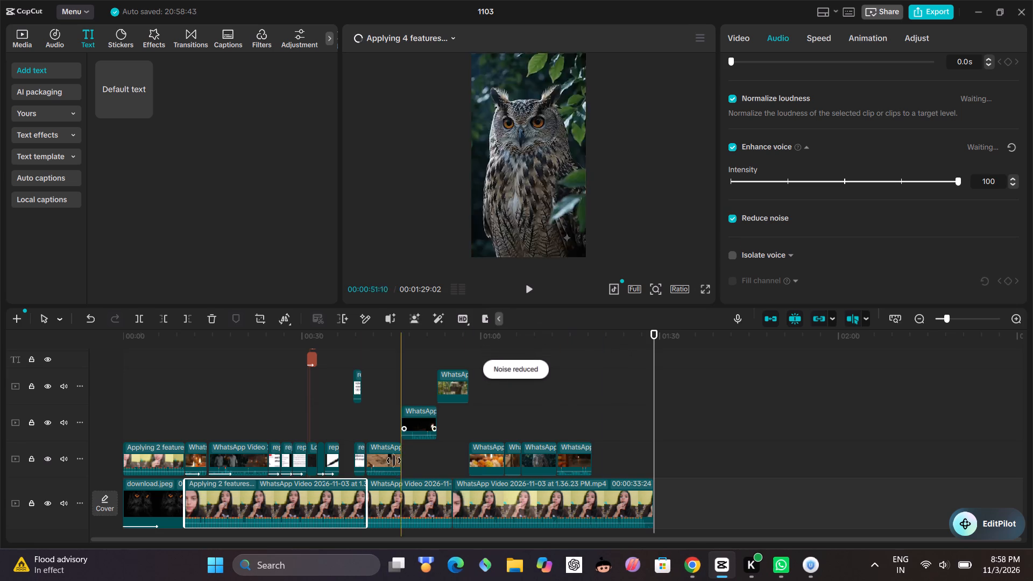
Apply loudness normalization, voice enhancement at intensity 100 and noise reduction to the second talking clip on the main track.
left_click(404, 497)
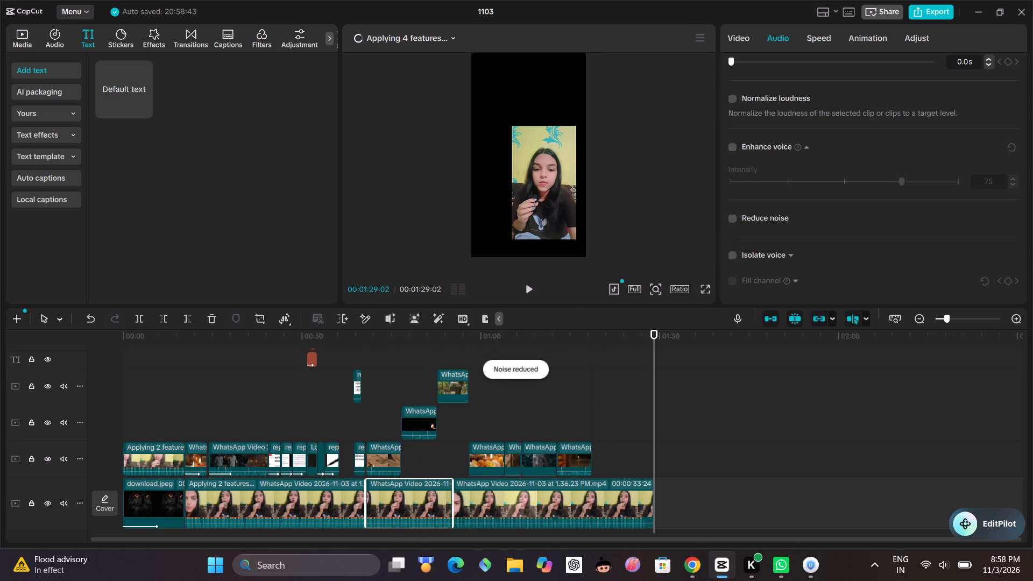
left_click(732, 97)
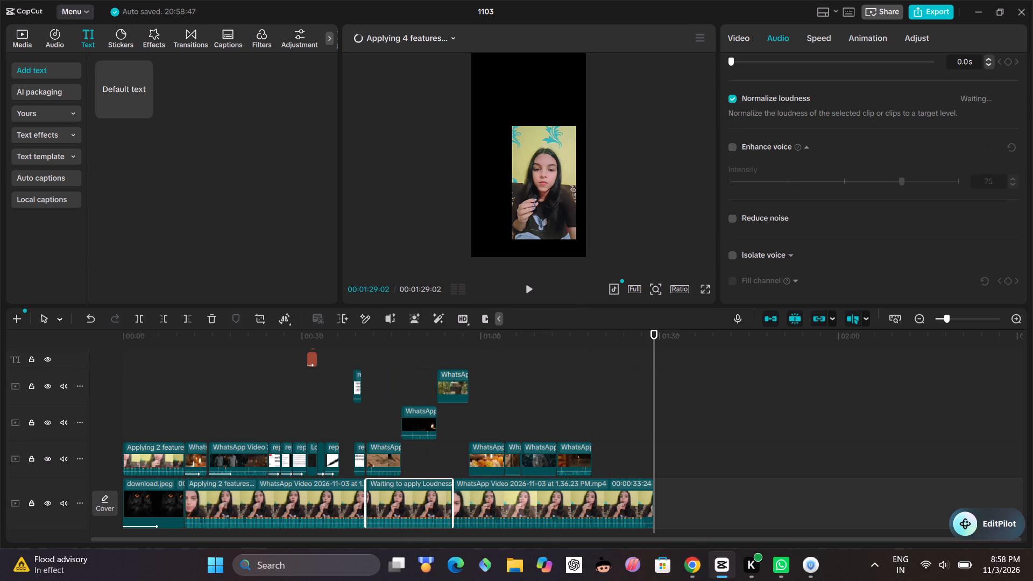
left_click(734, 151)
left_click_drag(901, 185, 950, 167)
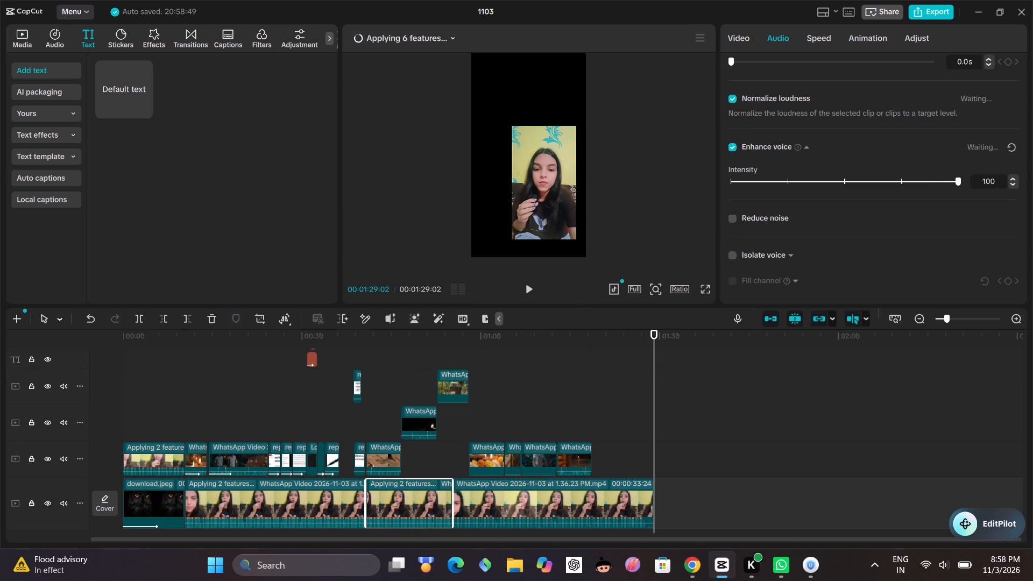
scroll(903, 153, "up", 1)
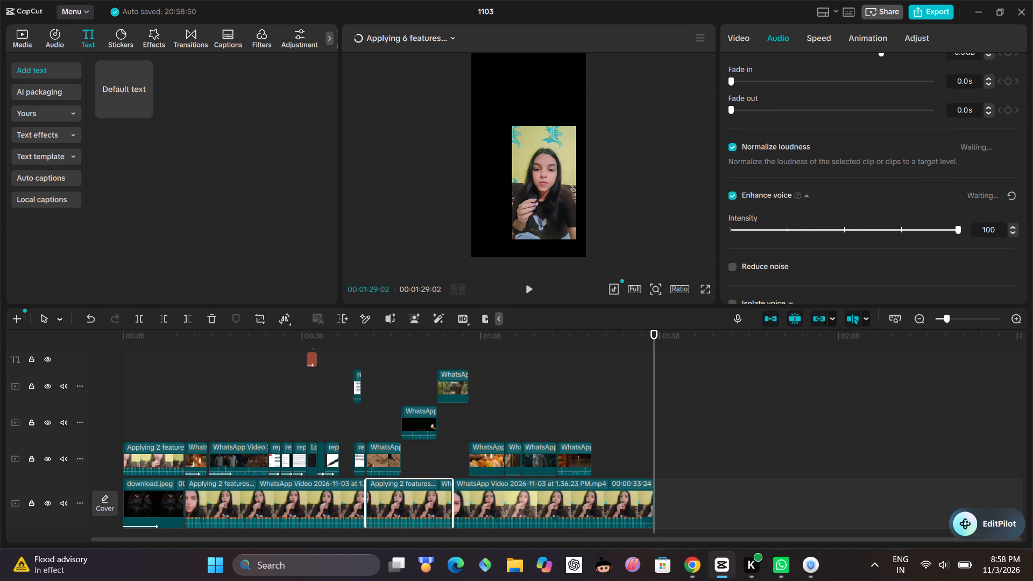
left_click(733, 266)
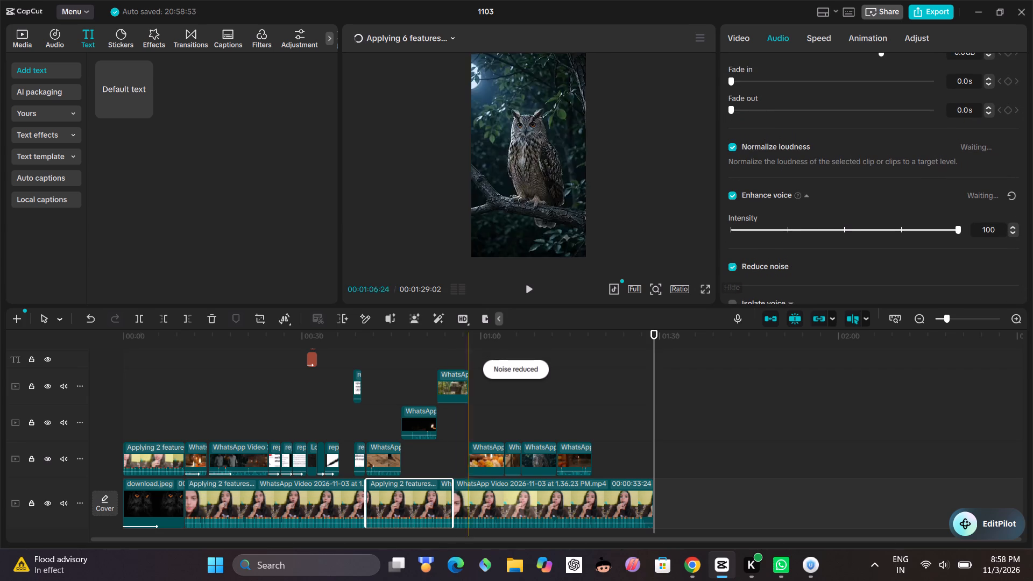
Apply loudness normalization, voice enhancement at intensity 100 and noise reduction to the last clip on the main track.
left_click(565, 498)
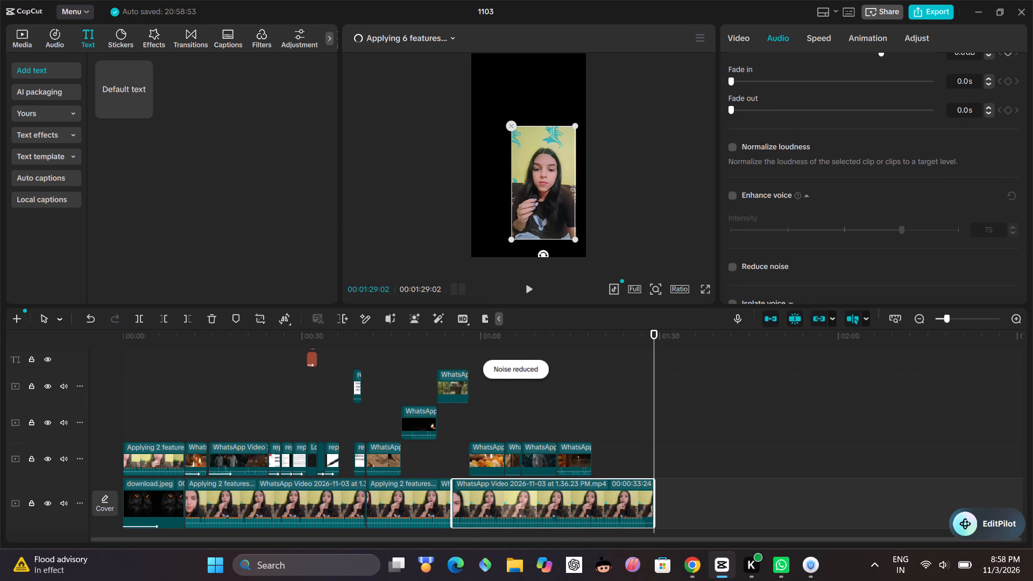
left_click(735, 147)
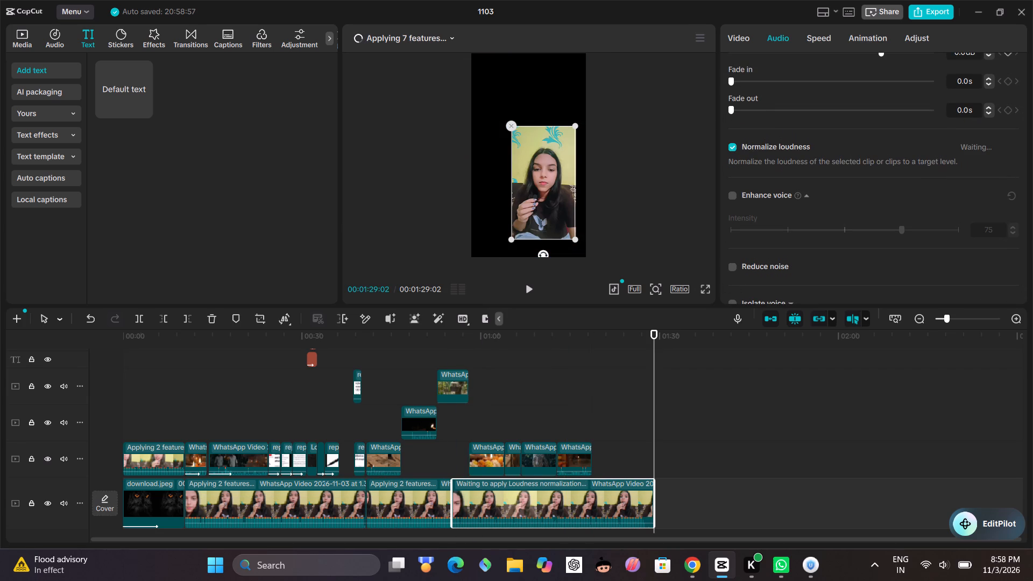
left_click(735, 194)
left_click_drag(905, 229, 990, 240)
scroll(817, 208, "down", 1)
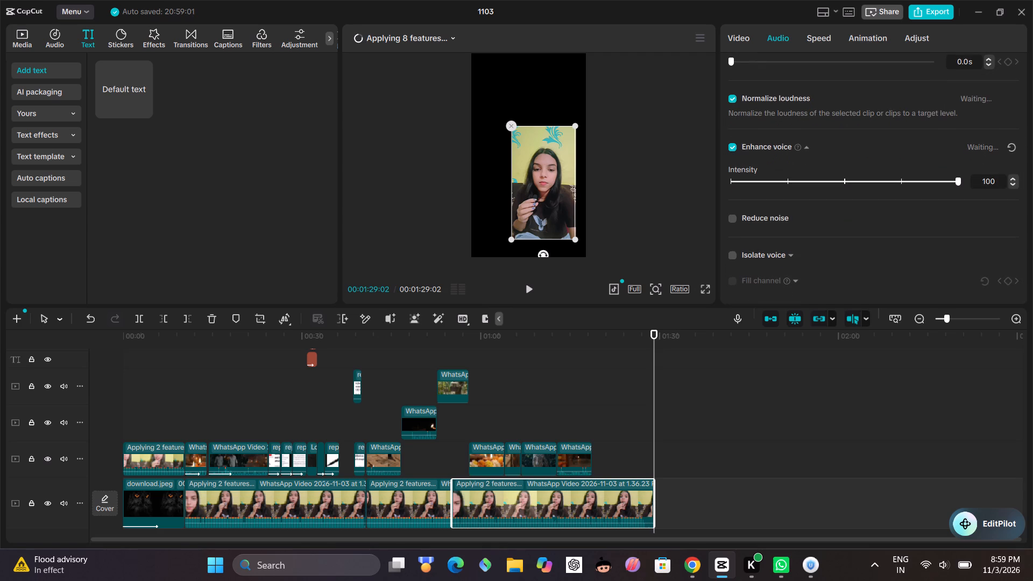
left_click(733, 215)
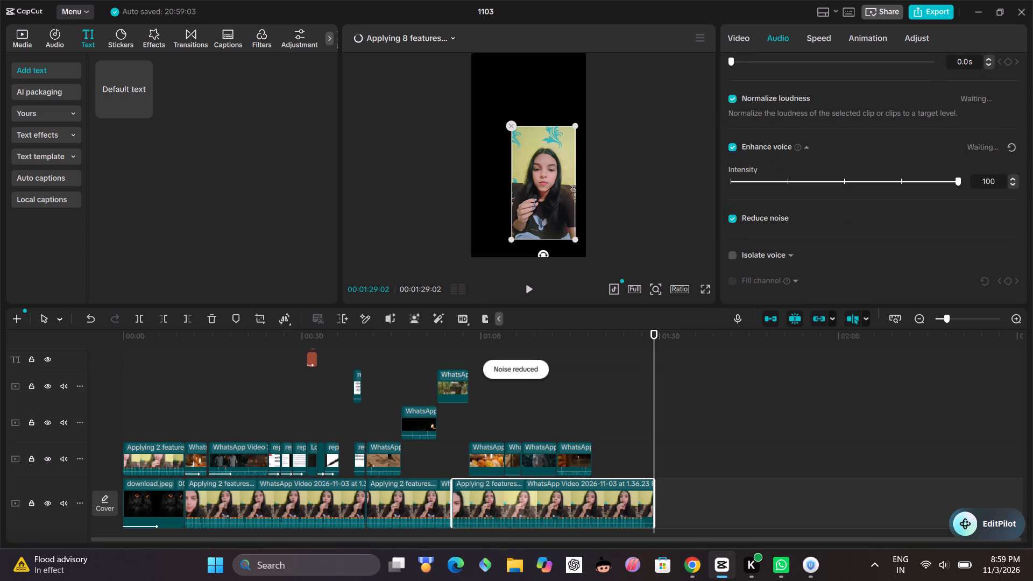
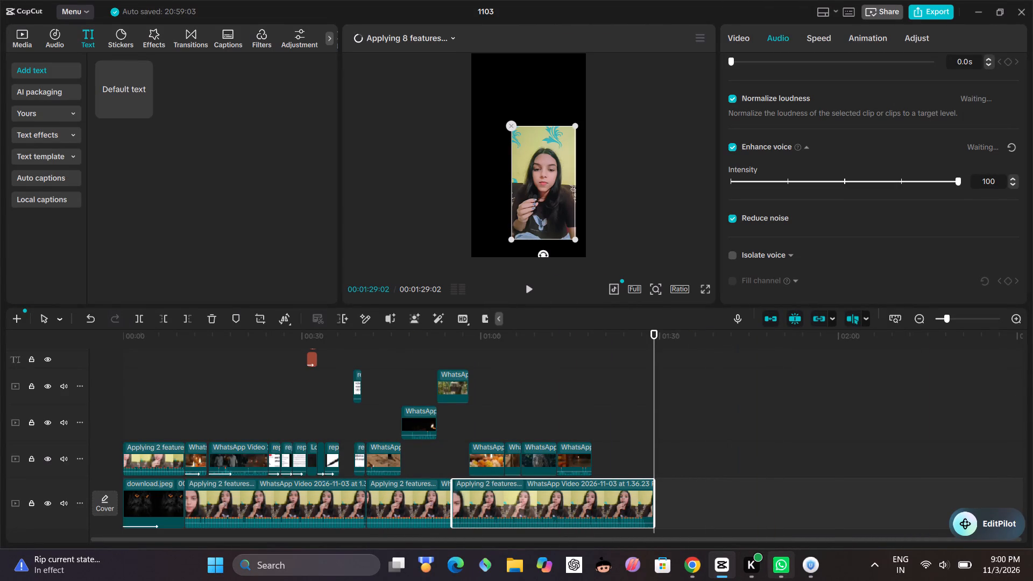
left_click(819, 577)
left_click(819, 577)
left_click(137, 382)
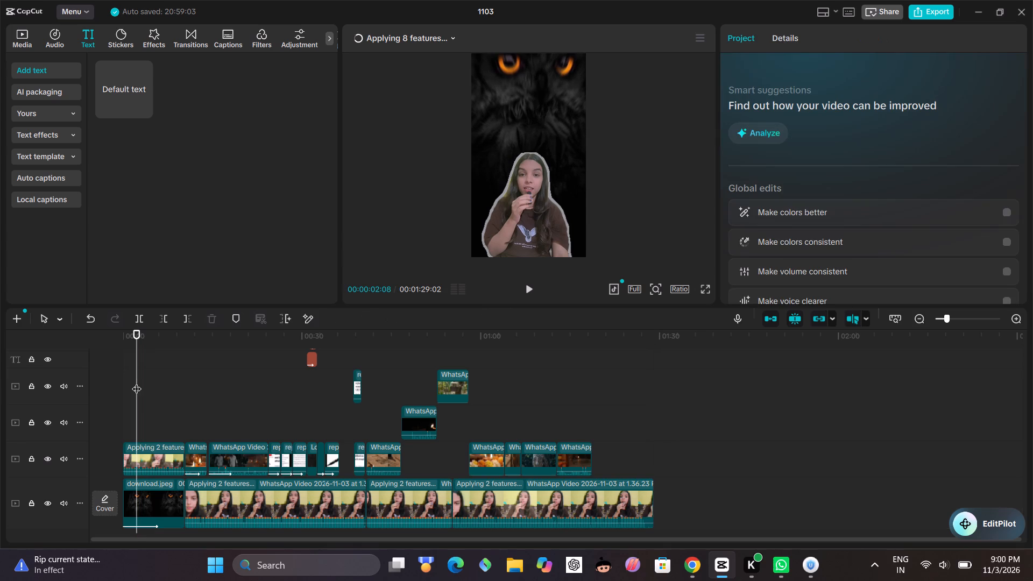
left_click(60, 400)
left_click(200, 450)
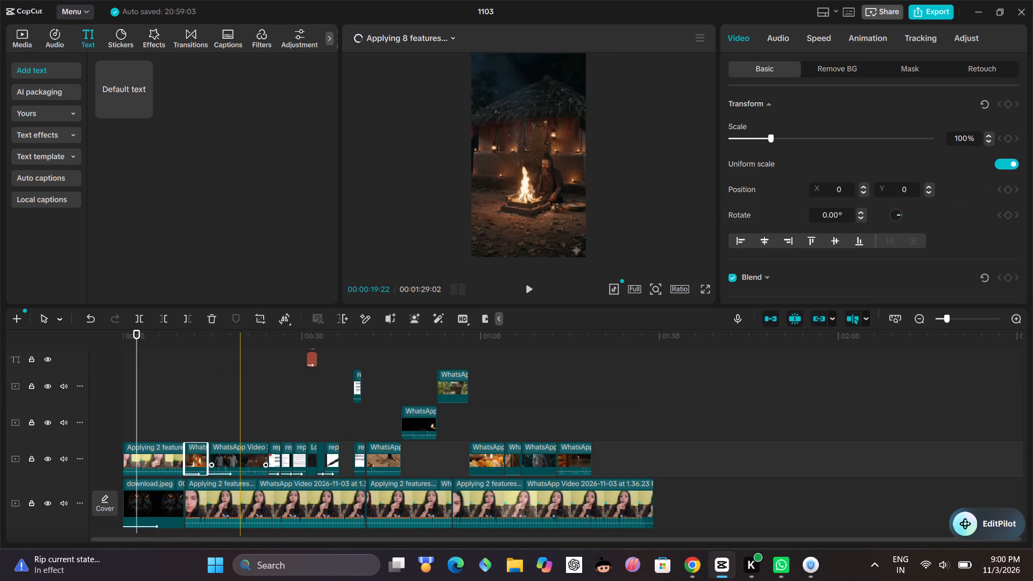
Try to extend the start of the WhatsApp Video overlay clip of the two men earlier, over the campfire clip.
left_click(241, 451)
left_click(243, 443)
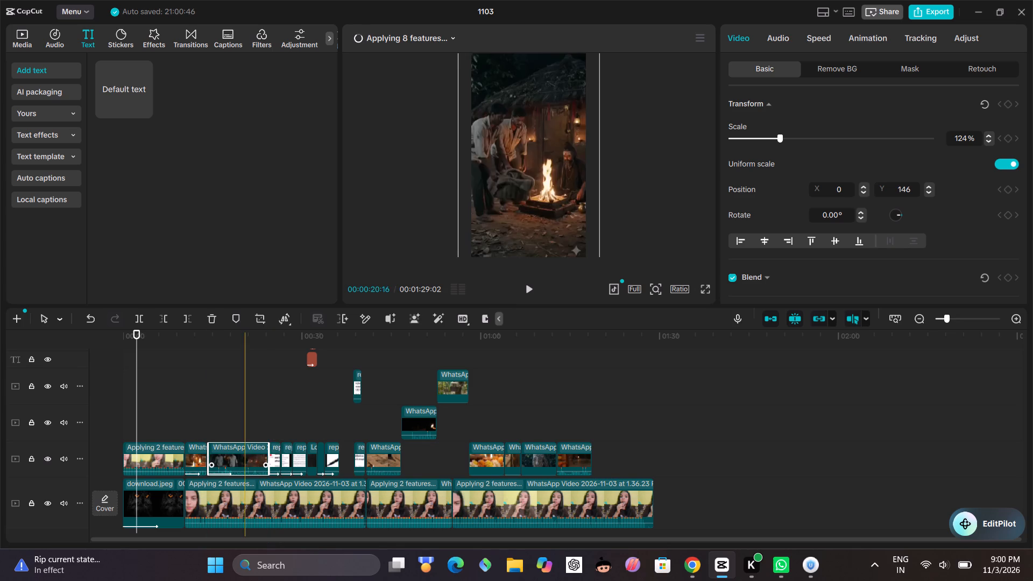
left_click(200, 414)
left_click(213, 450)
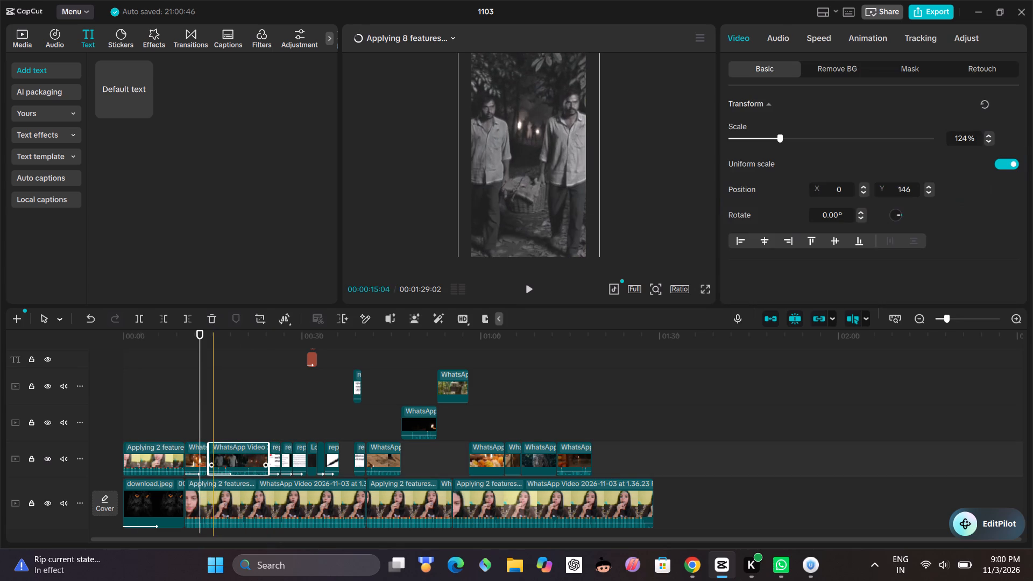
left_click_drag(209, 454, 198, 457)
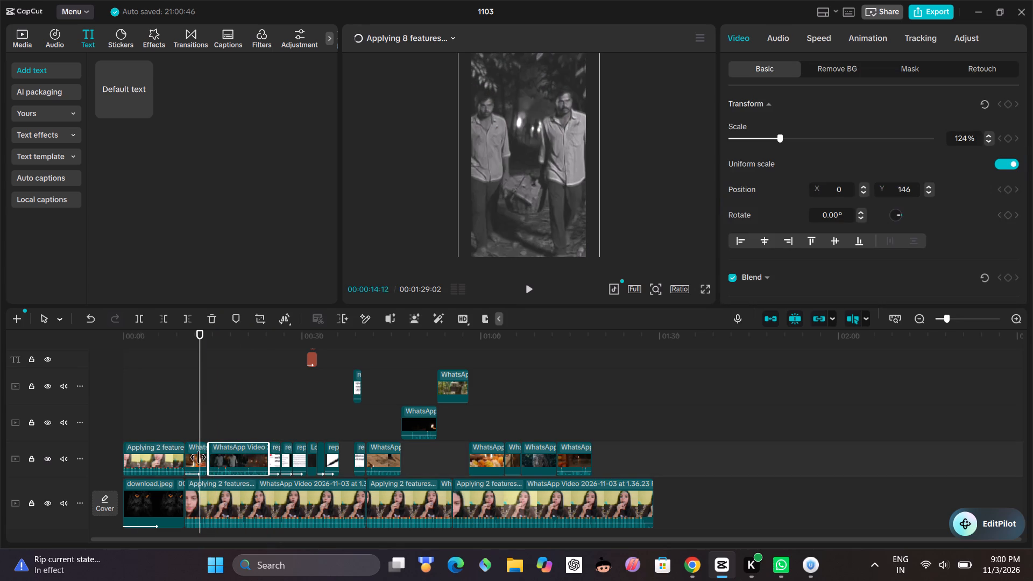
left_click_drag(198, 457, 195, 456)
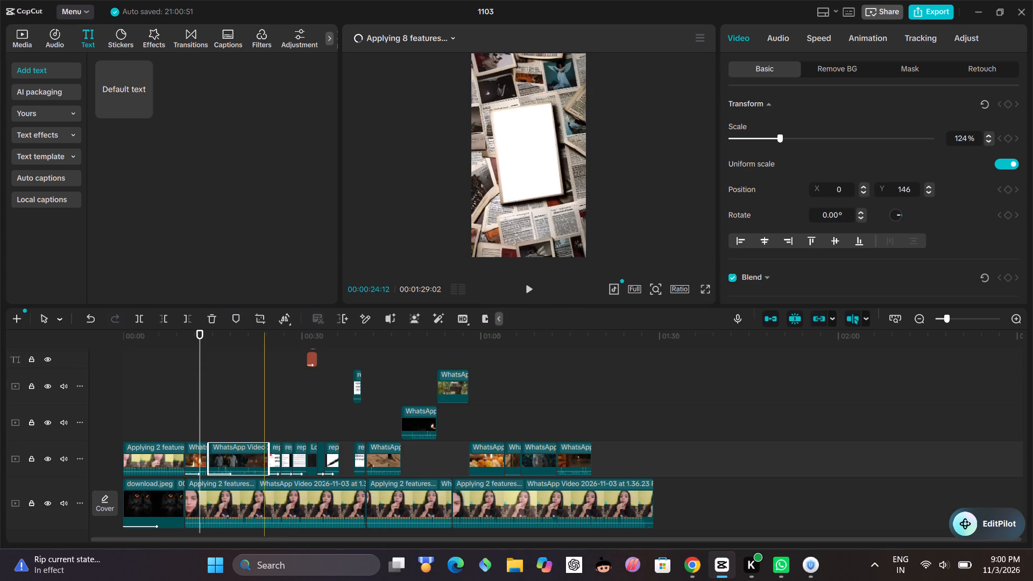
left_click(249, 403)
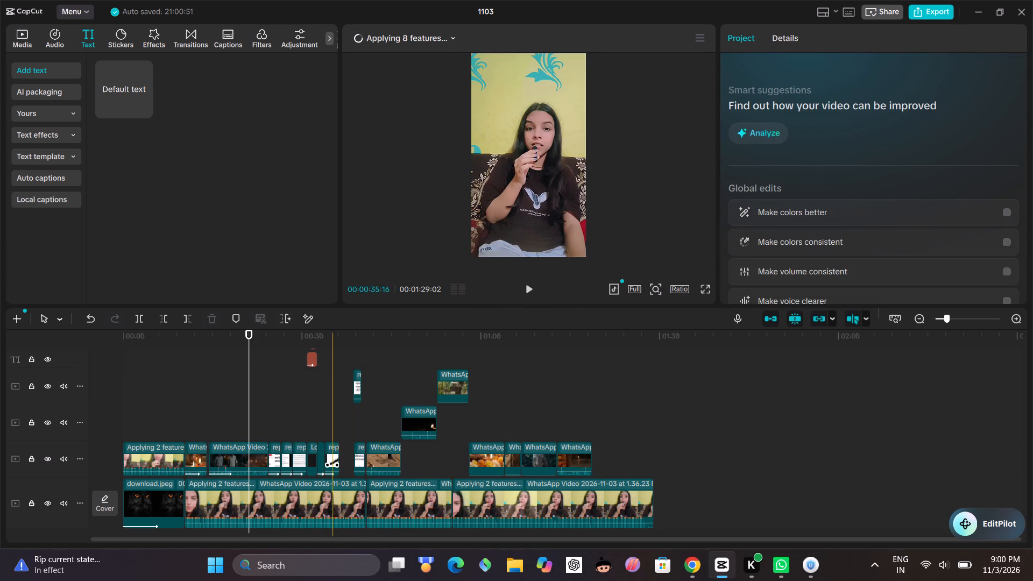
Lengthen ThePrint news report clip on the top overlay track so it ends at about 00:00:41.
left_click(359, 378)
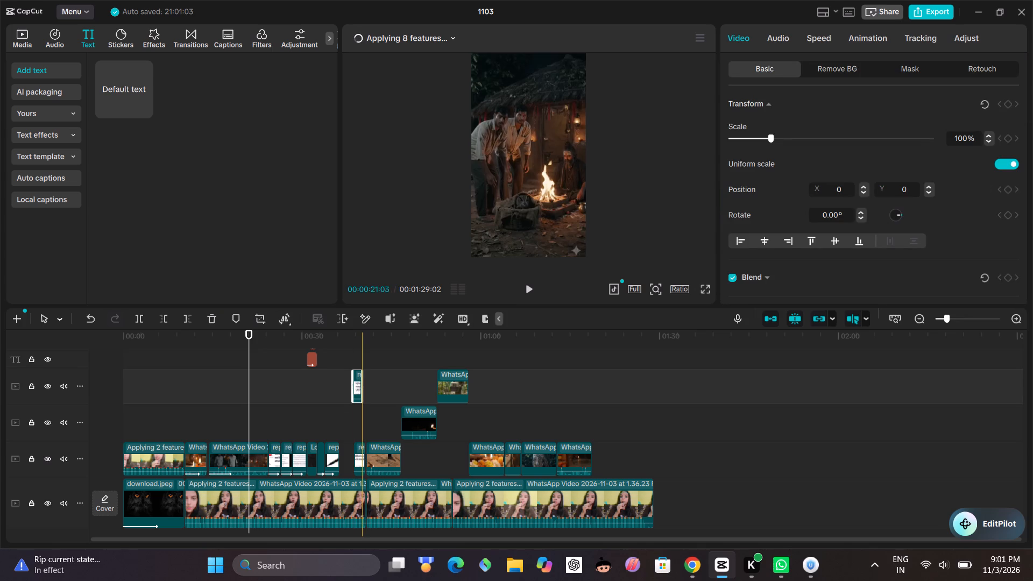
left_click_drag(359, 375, 371, 417)
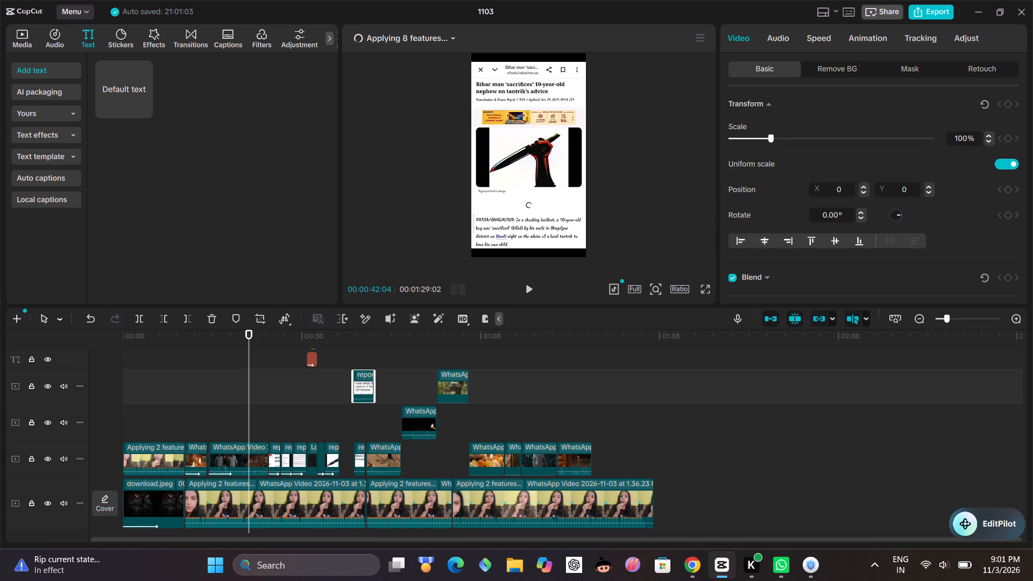
left_click_drag(371, 417, 360, 421)
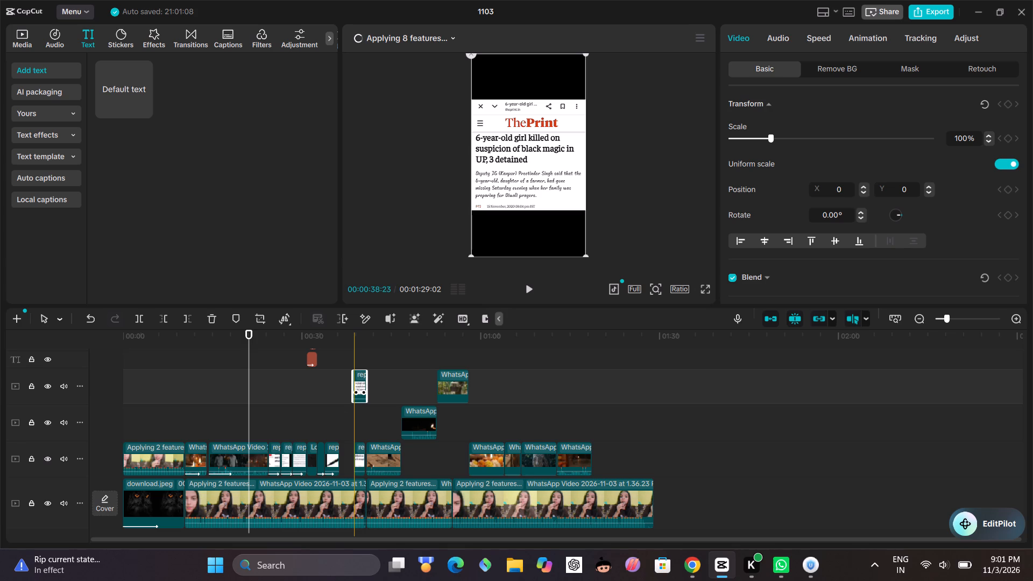
Move ThePrint report clip down to the overlay track above the main track, into the gap between the two report clips.
left_click_drag(361, 372, 341, 426)
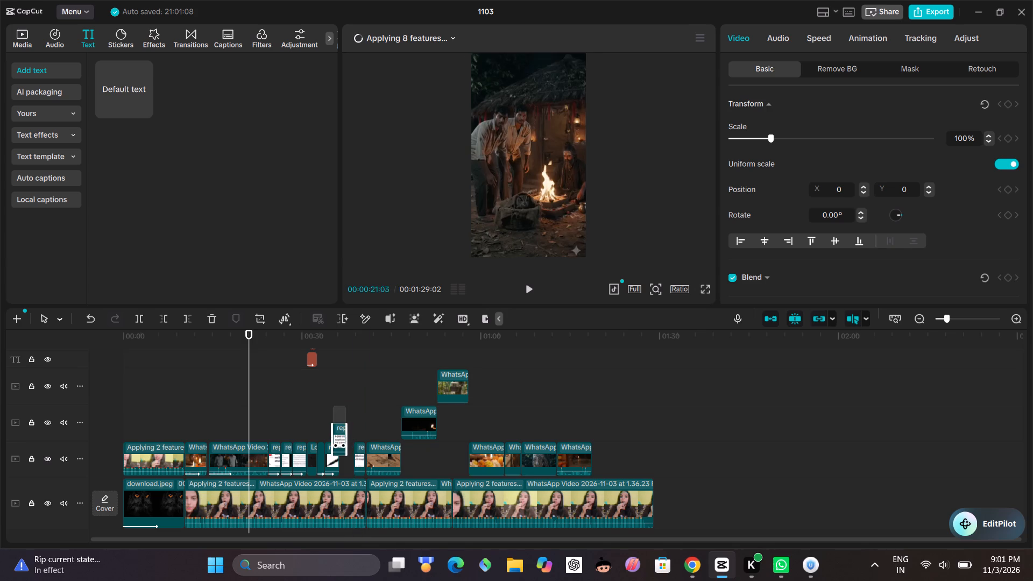
left_click_drag(341, 426, 352, 450)
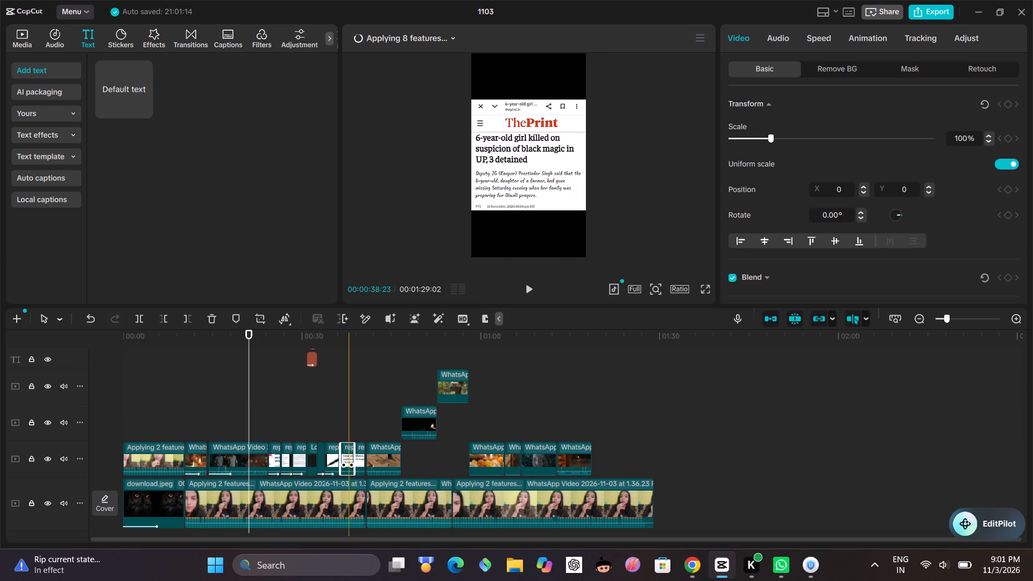
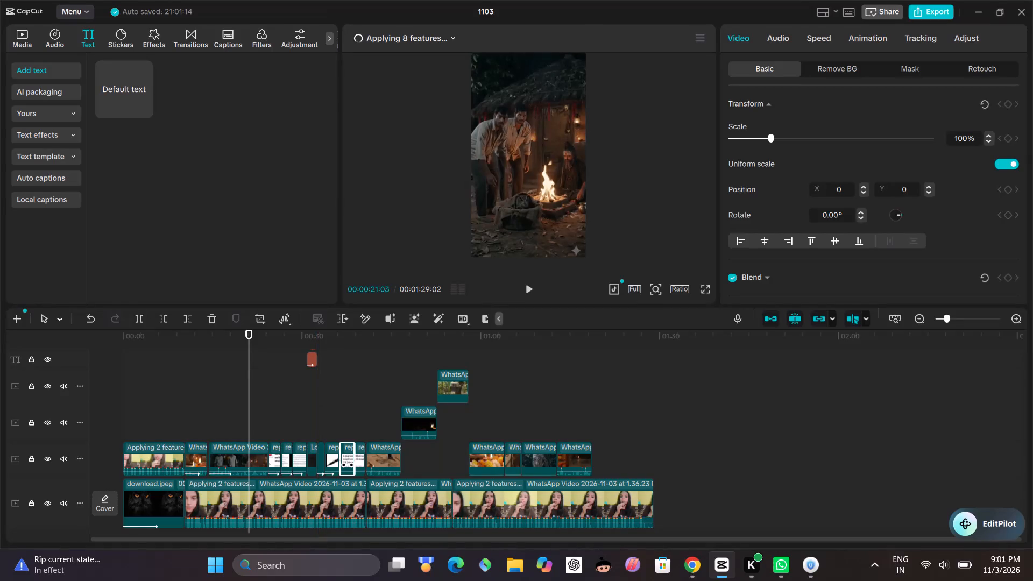
Check the progress of the voice enhancement and loudness normalization being applied to the talking clips.
left_click(436, 35)
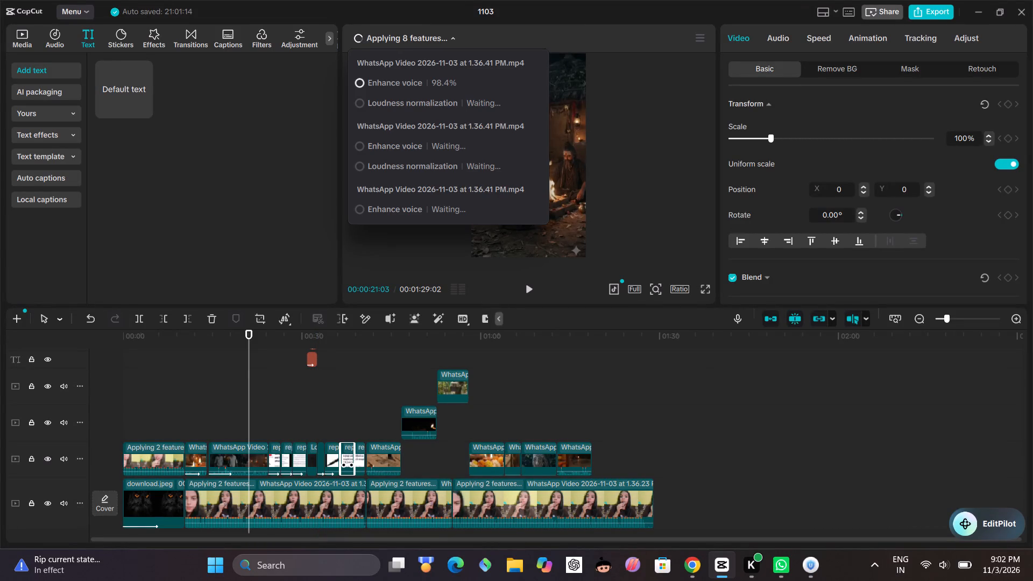
left_click(436, 35)
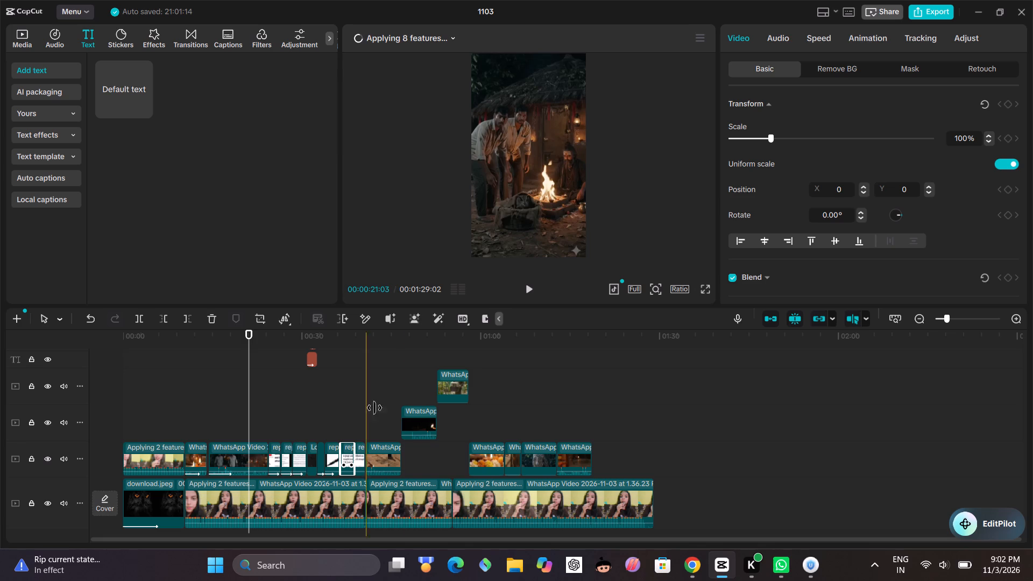
Look over the effect, text and overlay tracks stacked above the main track, including the OCTOBER text clip.
scroll(395, 450, "up", 5)
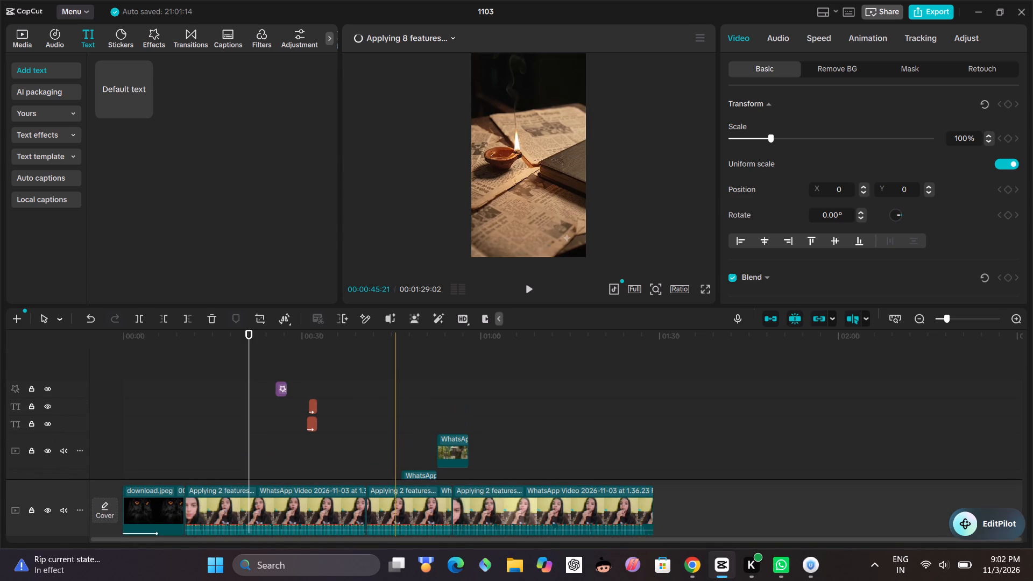
scroll(395, 450, "down", 3)
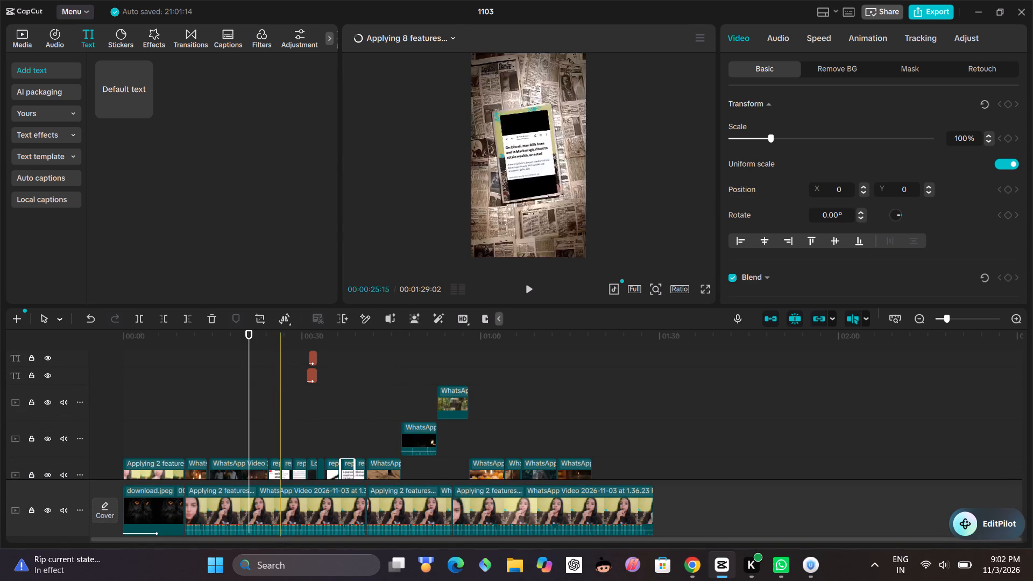
left_click(310, 372)
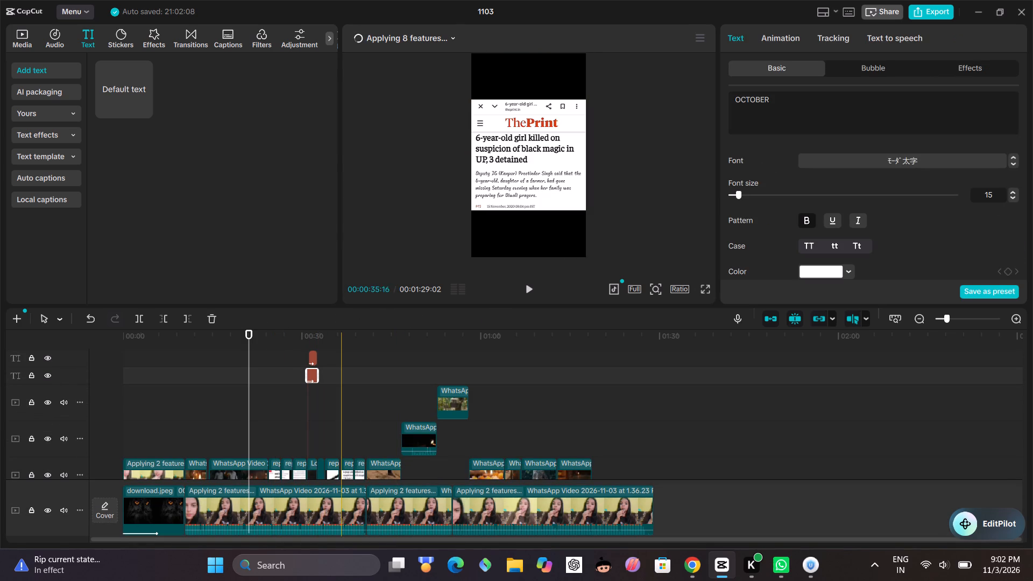
scroll(338, 385, "up", 2)
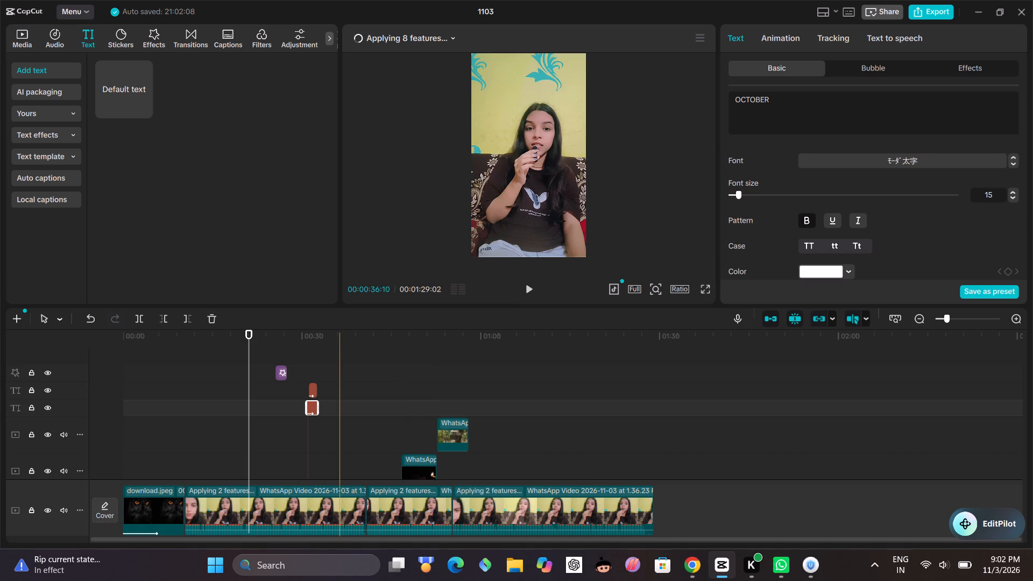
scroll(336, 399, "down", 3)
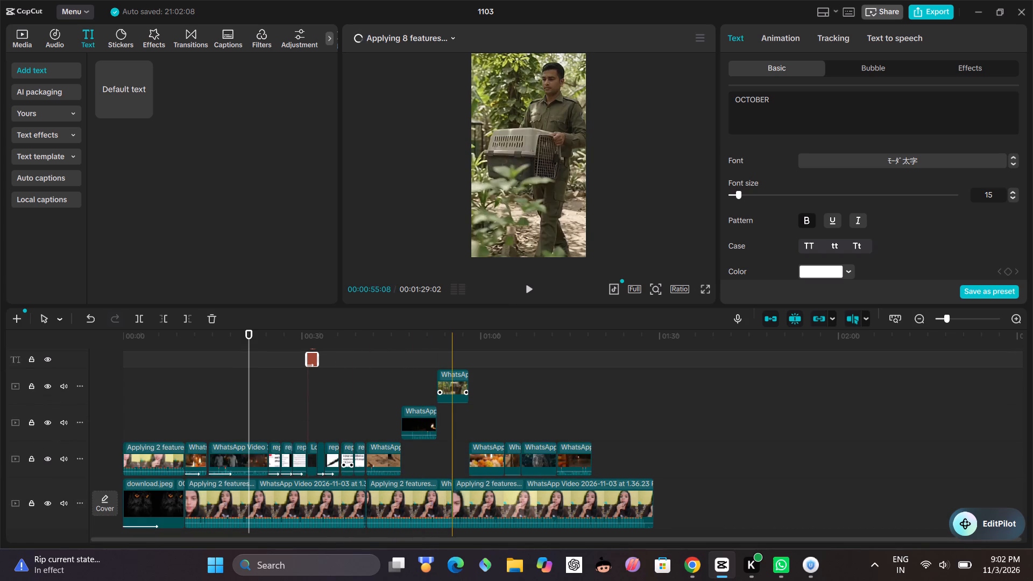
scroll(454, 389, "up", 1)
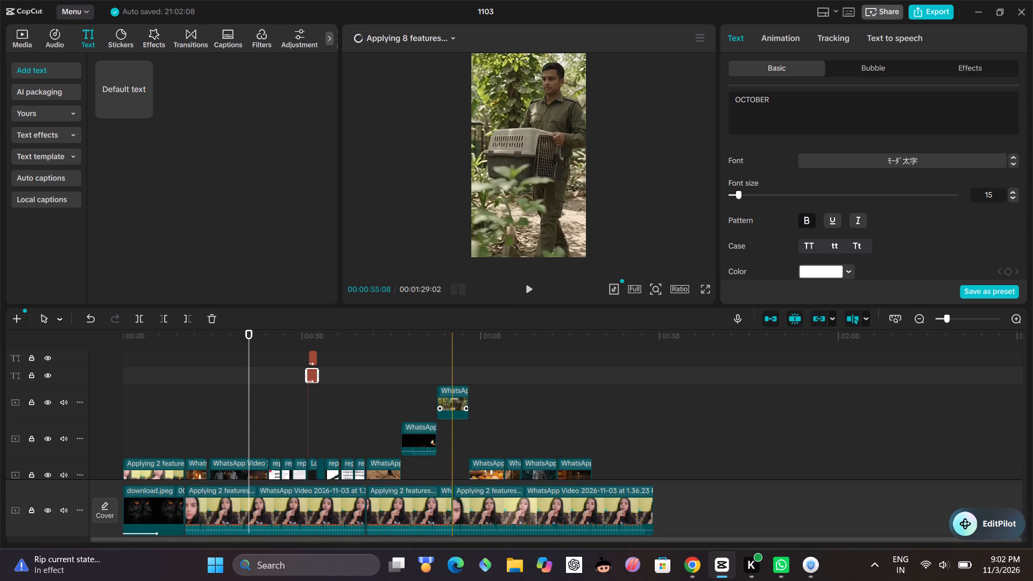
scroll(454, 391, "down", 5)
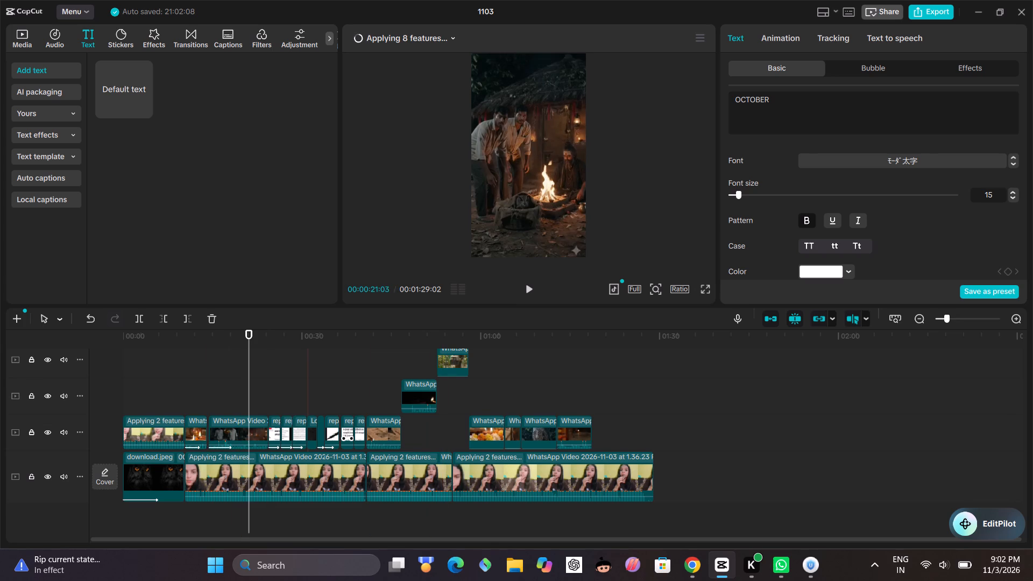
Play the video from the very start to about 00:00:18 to review the opening clips.
left_click_drag(250, 401, 132, 411)
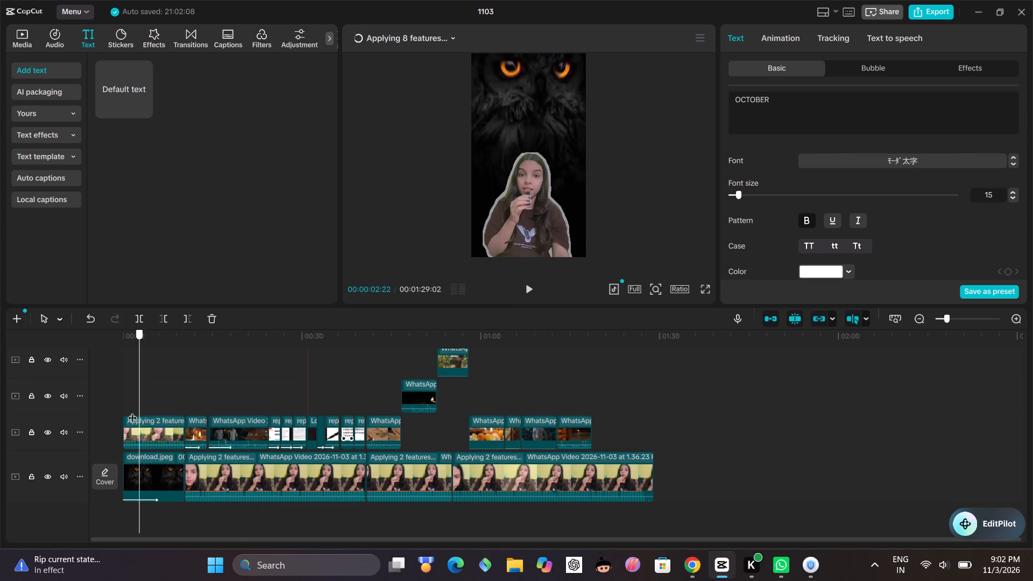
left_click_drag(132, 411, 116, 420)
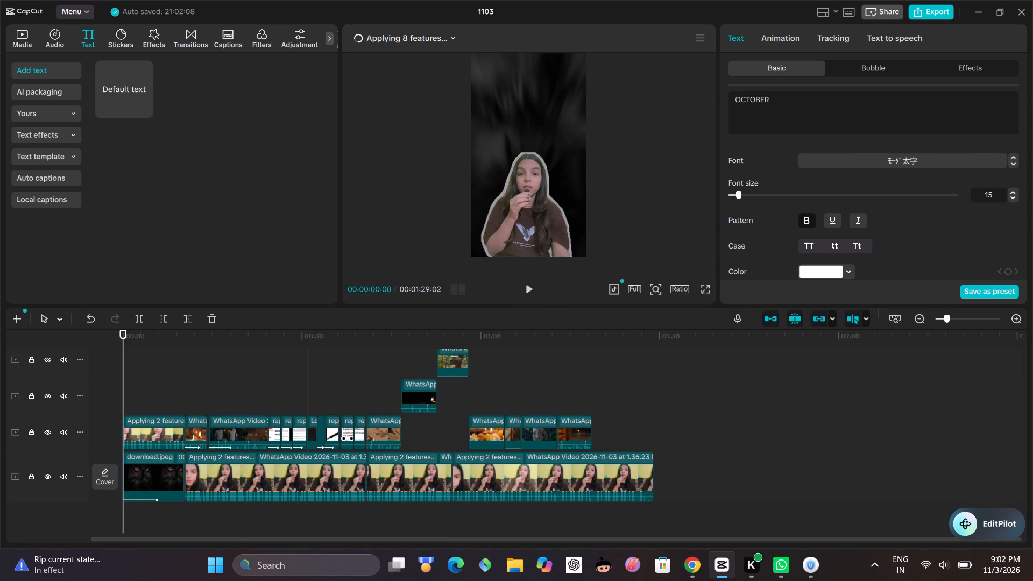
left_click(526, 284)
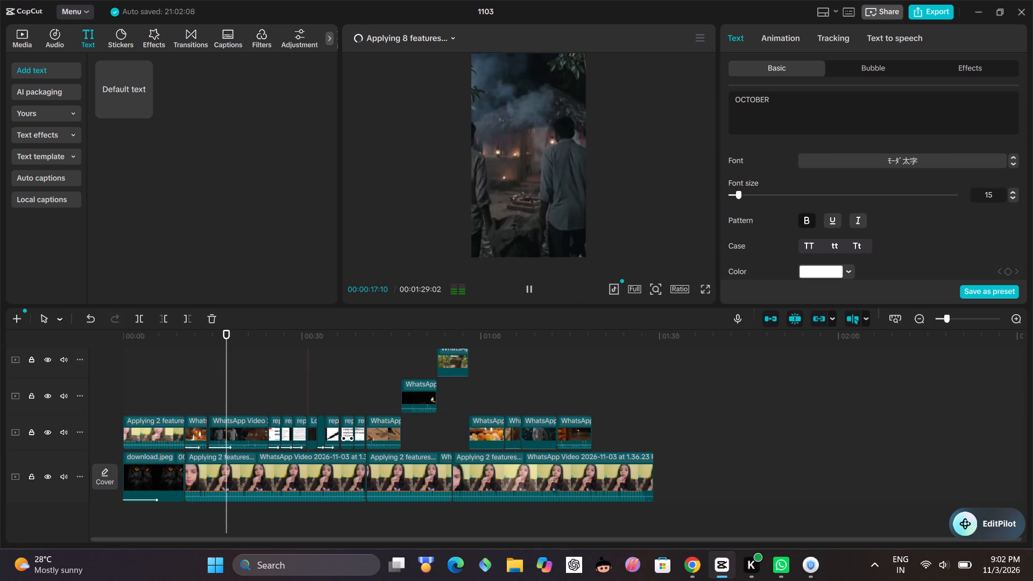
left_click(529, 287)
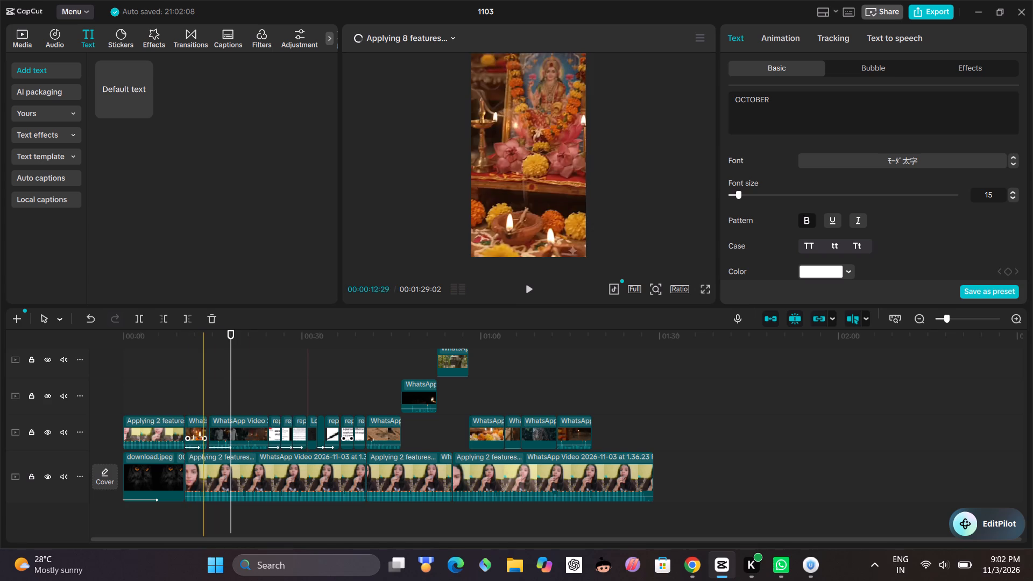
Extend the end of the goddess shrine overlay clip to close the small gap before the following WhatsApp Video clip.
left_click(203, 429)
left_click_drag(206, 428, 206, 430)
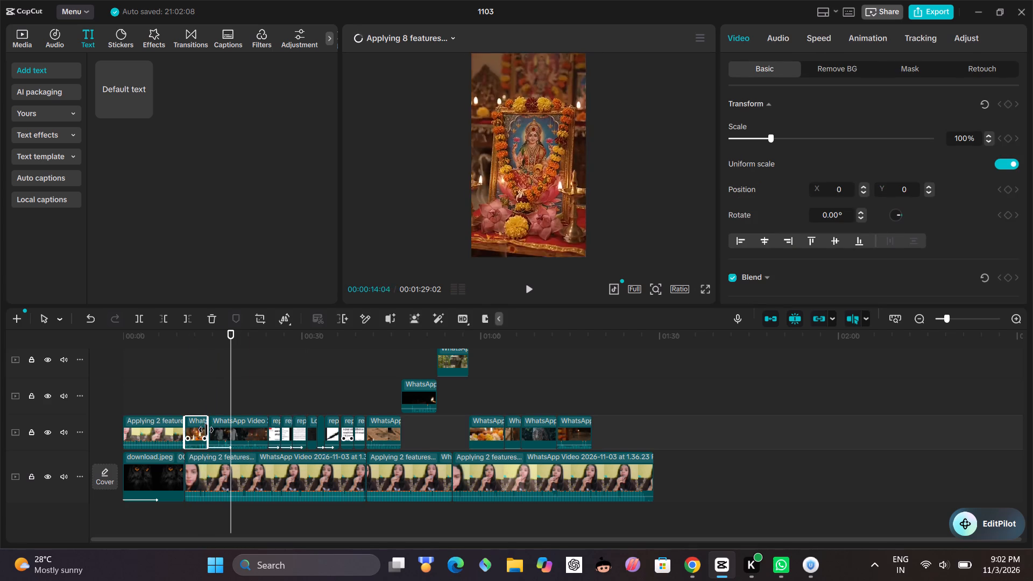
left_click_drag(206, 430, 218, 431)
Play the video from about 00:00:12 to review the transition out of the goddess shrine clip.
left_click(199, 407)
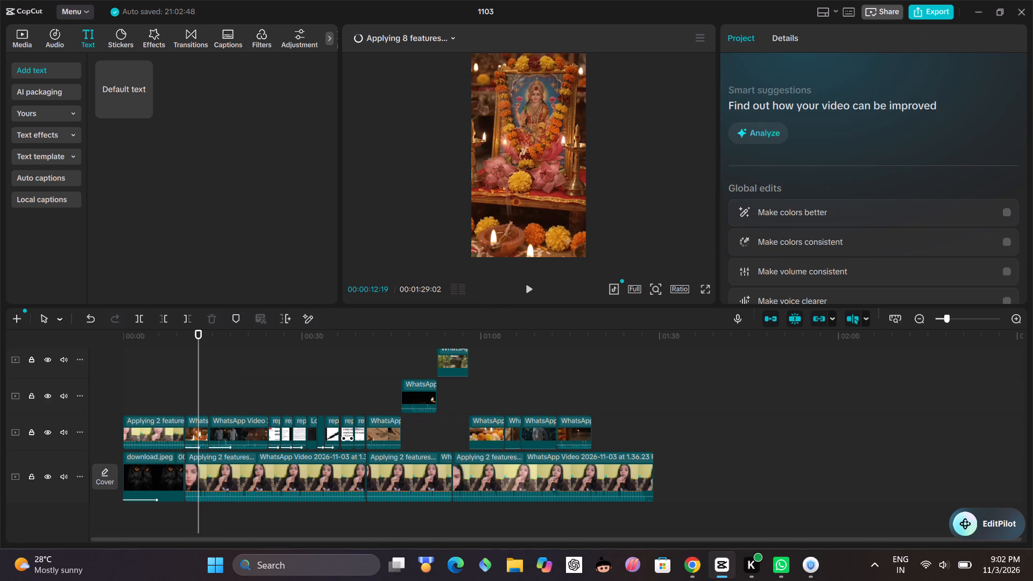
left_click(530, 289)
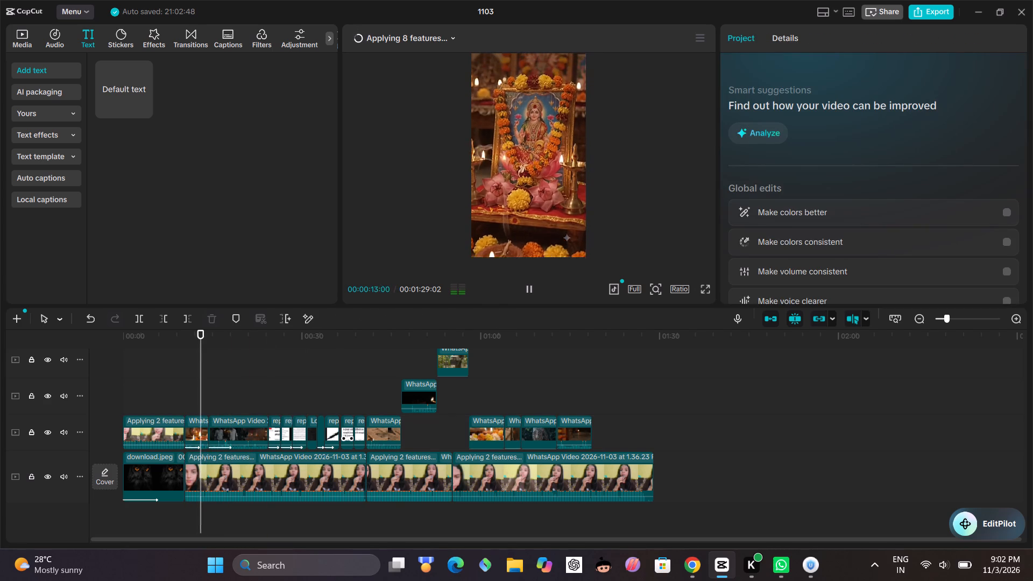
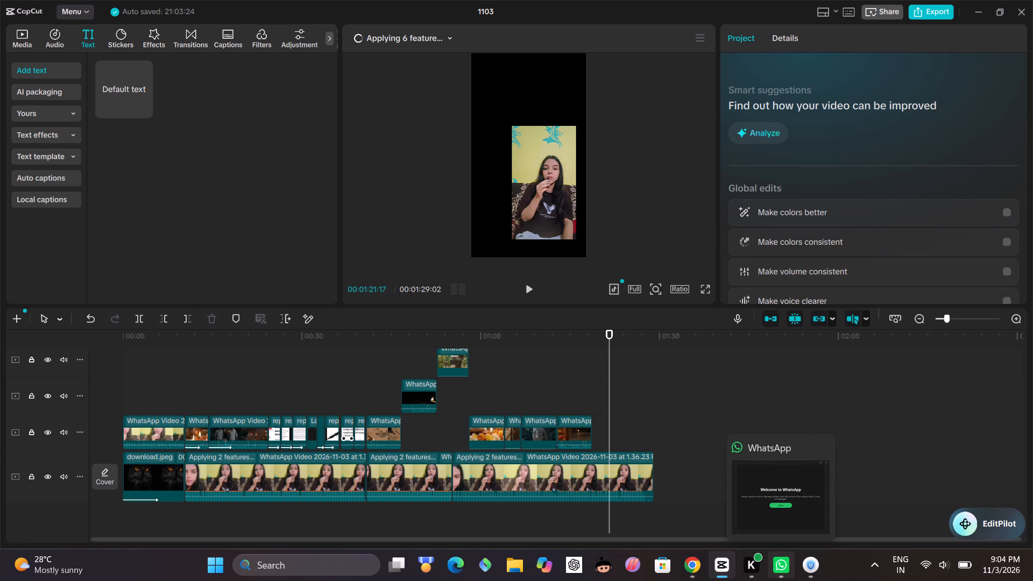
Switch to Chrome and search Pinterest for the suggested term policebackground.
left_click(691, 562)
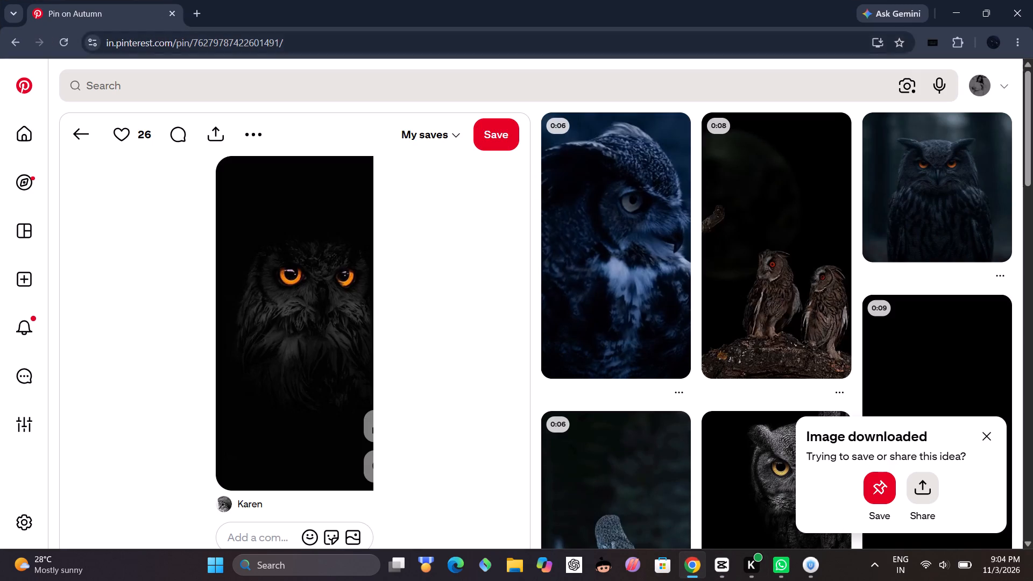
left_click(194, 9)
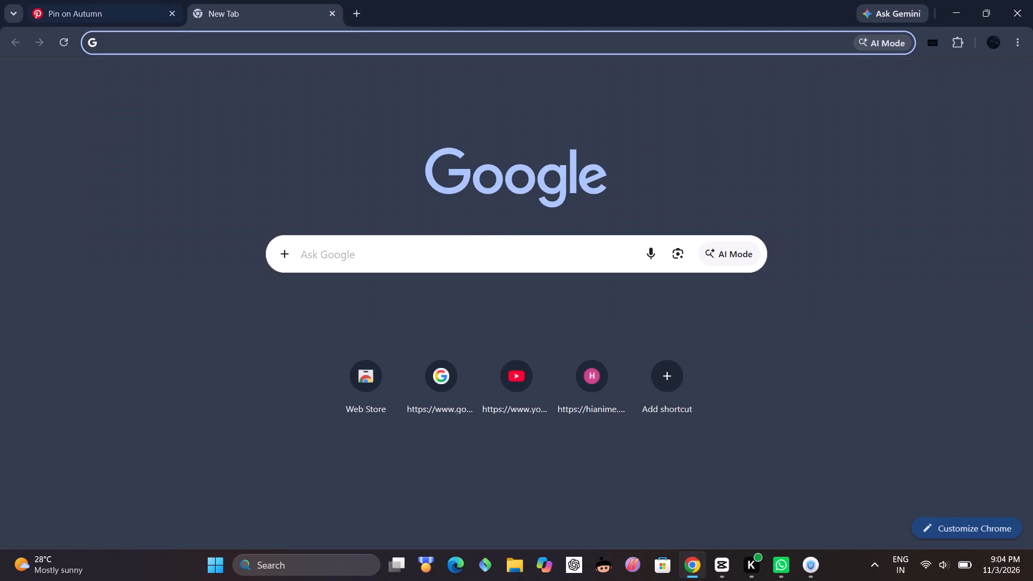
left_click(135, 1)
left_click(185, 73)
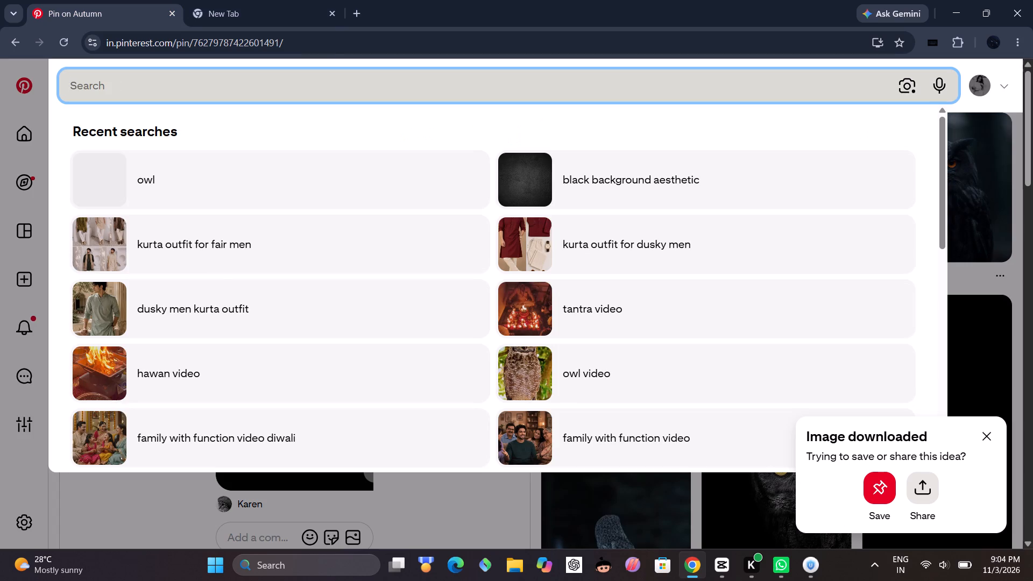
type("policeback")
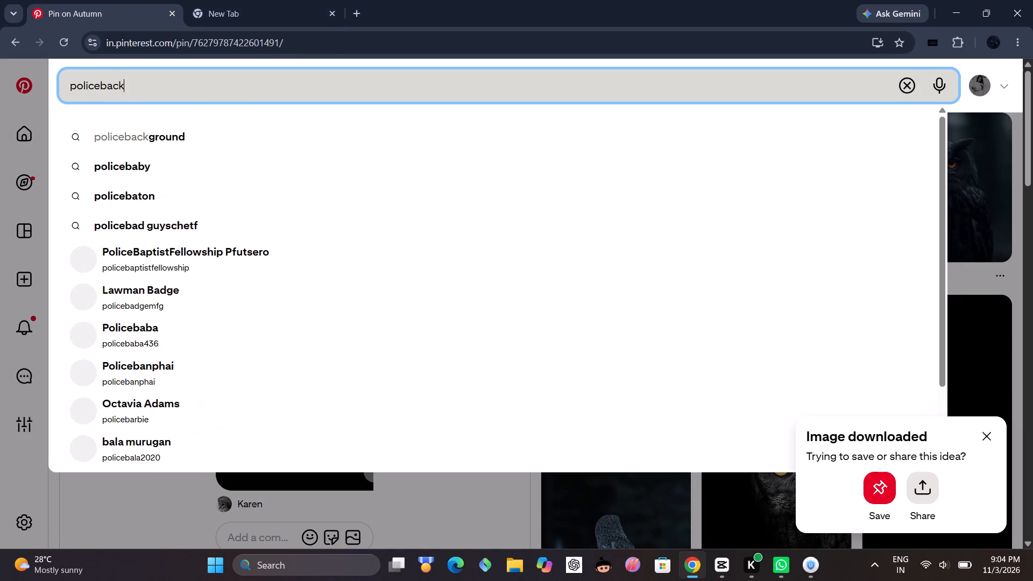
key("Down")
key("Return")
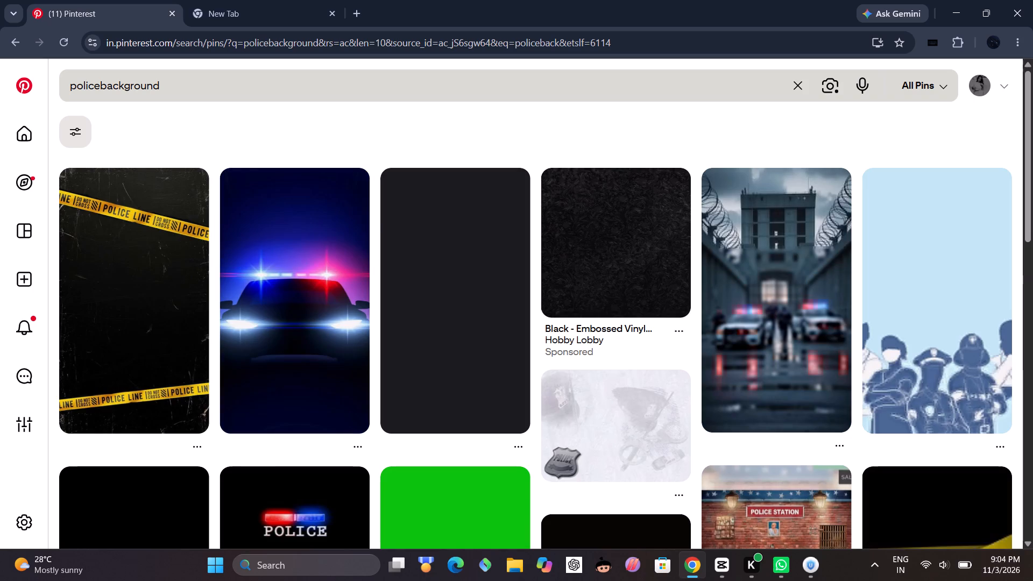
Open the black pin with two yellow POLICE LINE tapes and download its image.
left_click(179, 320)
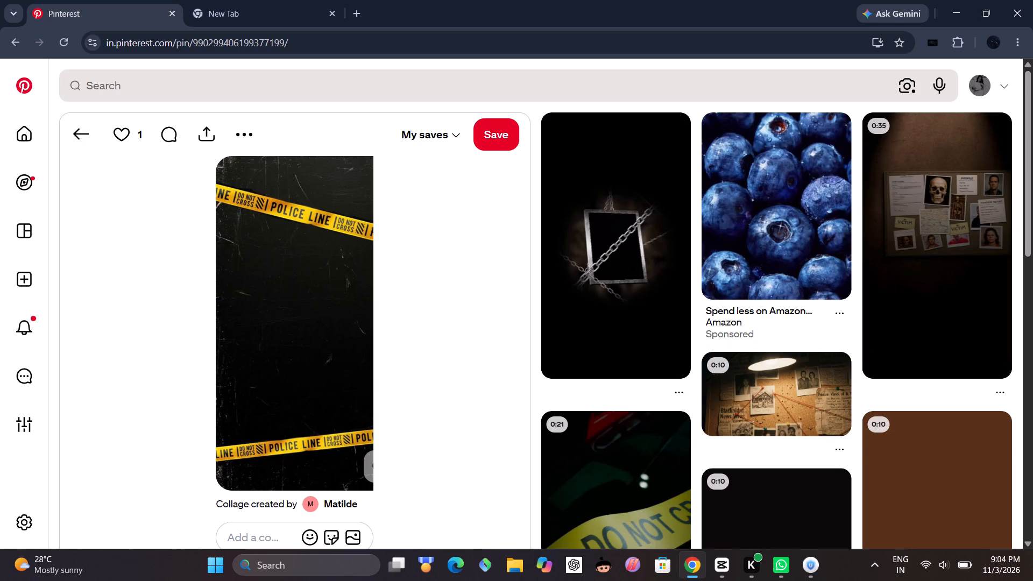
left_click(240, 131)
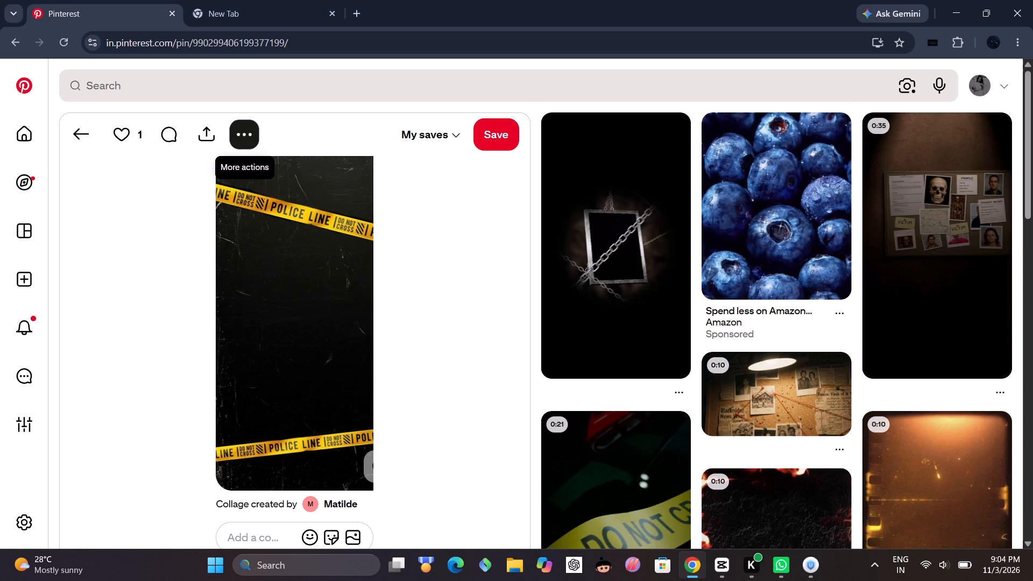
left_click(230, 201)
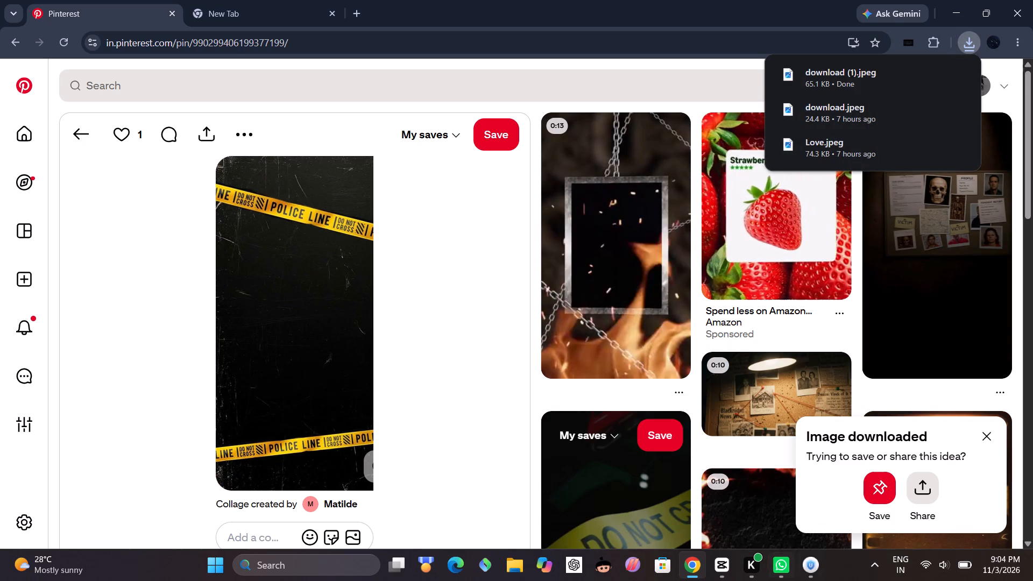
Switch back to CapCut and import the police-tape image download (1) from the Downloads folder into the project media.
left_click(709, 568)
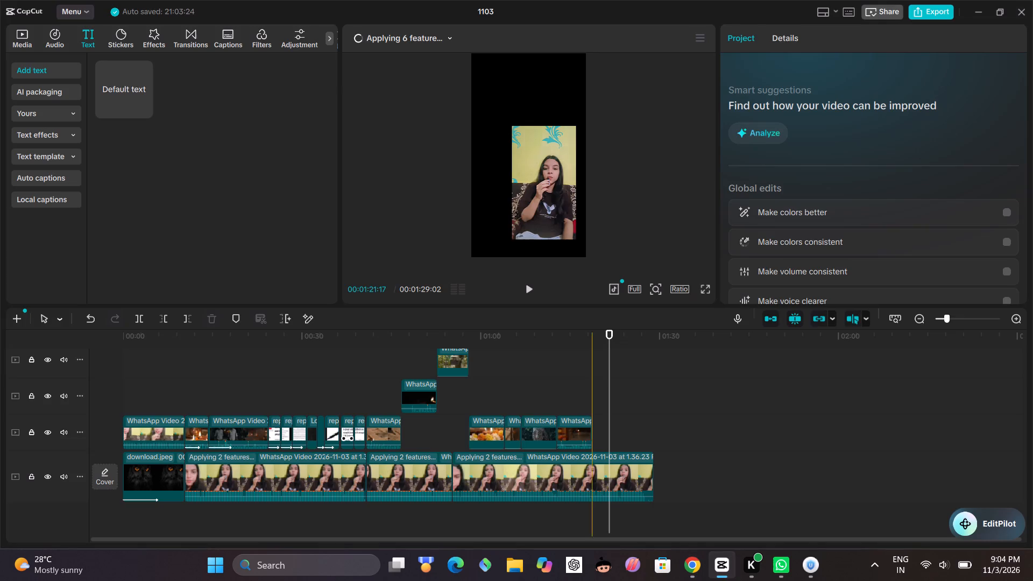
left_click(16, 31)
scroll(185, 119, "up", 8)
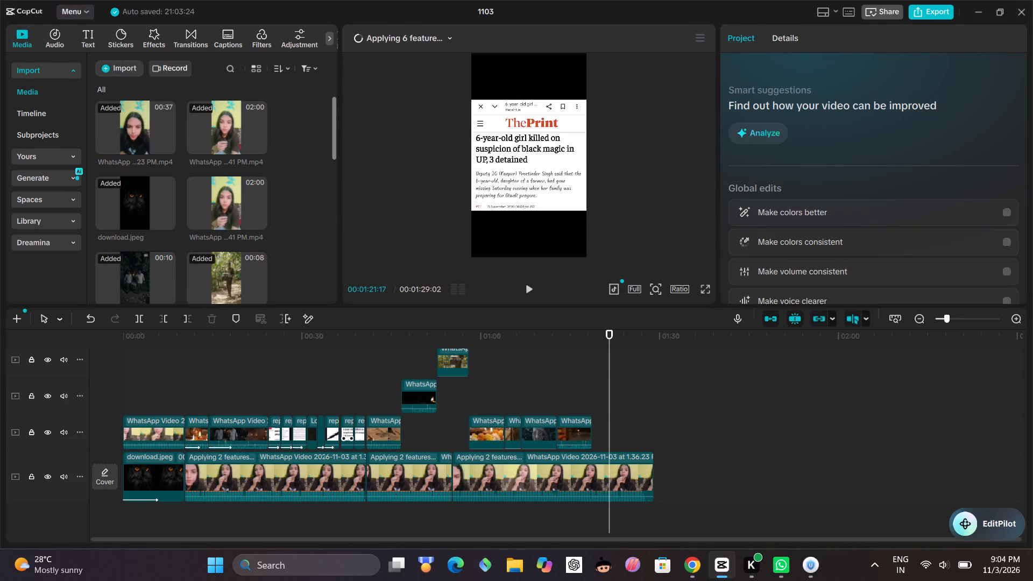
scroll(153, 133, "up", 3)
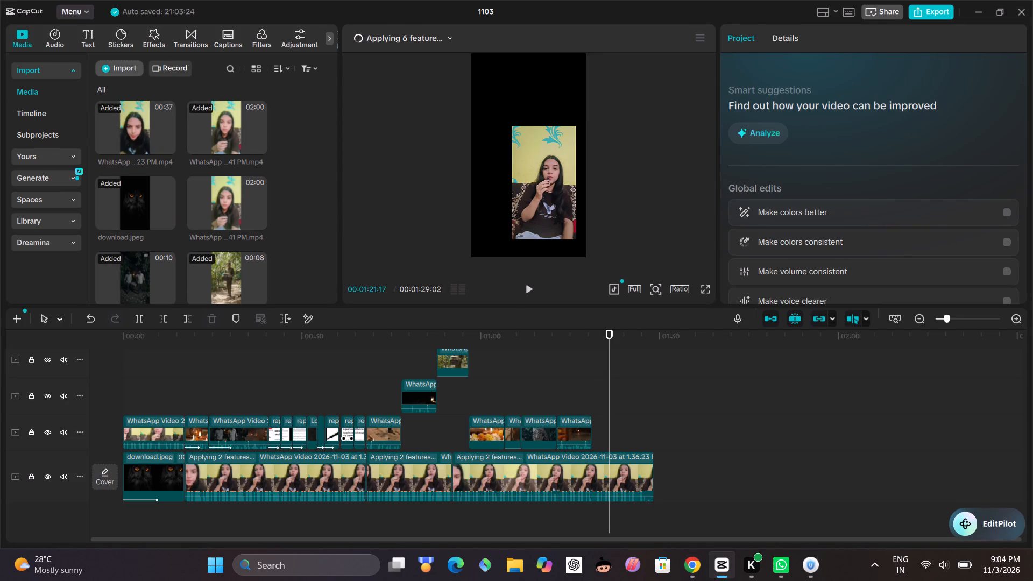
left_click(116, 66)
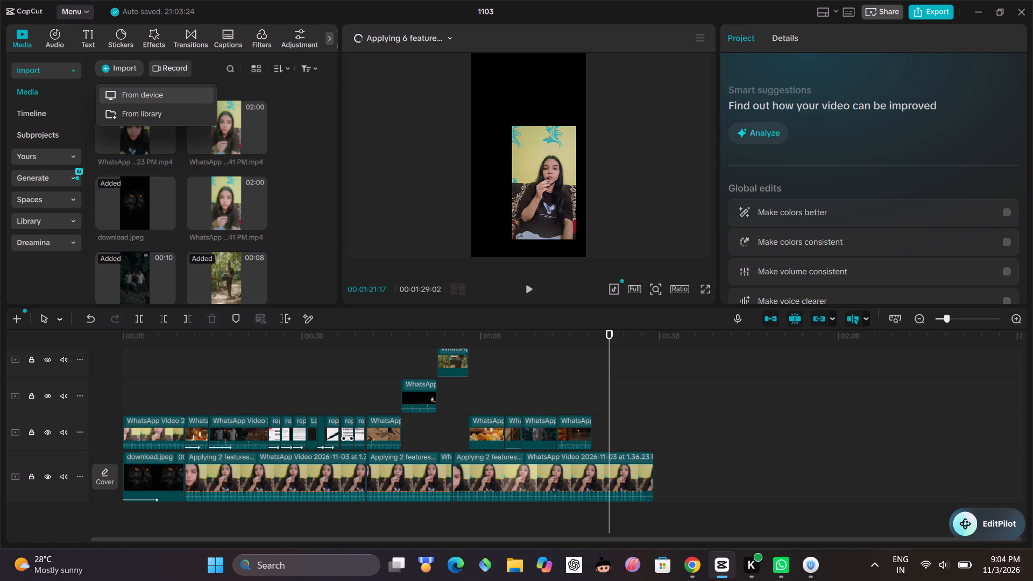
left_click(144, 96)
left_click(152, 157)
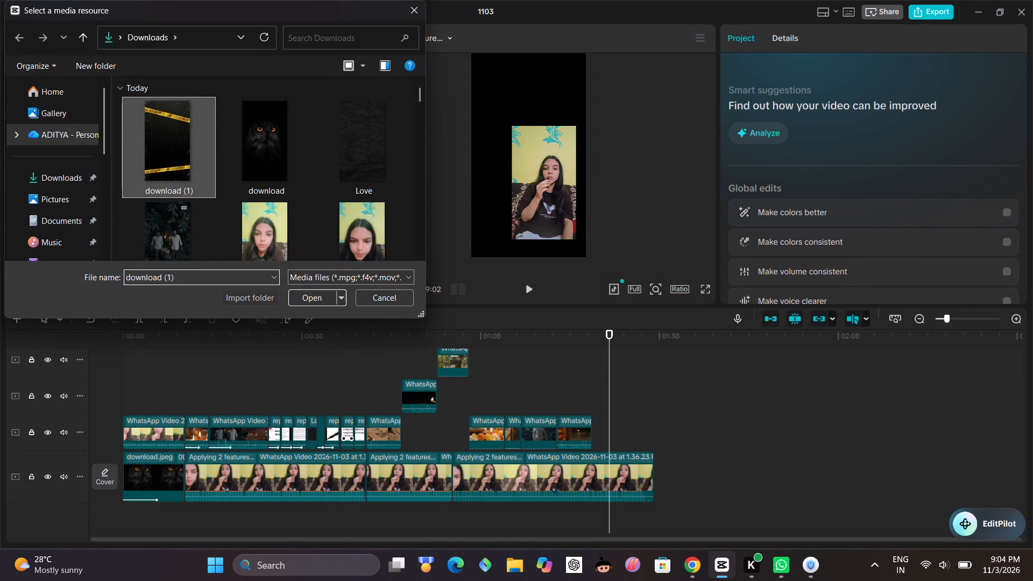
left_click(316, 296)
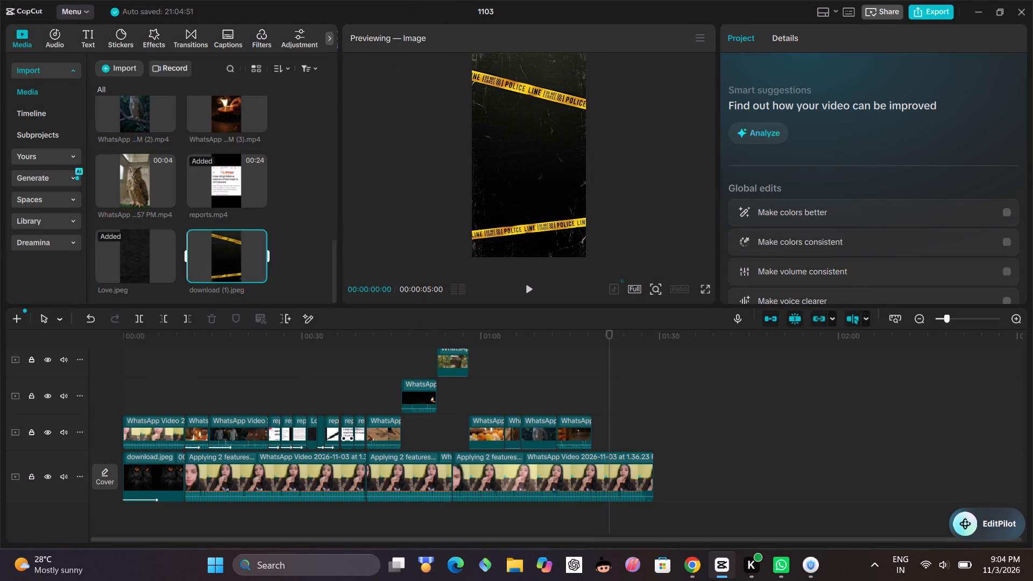
Add the police-tape image to the timeline and place it on the overlay track directly after the last WhatsApp clip.
left_click(262, 276)
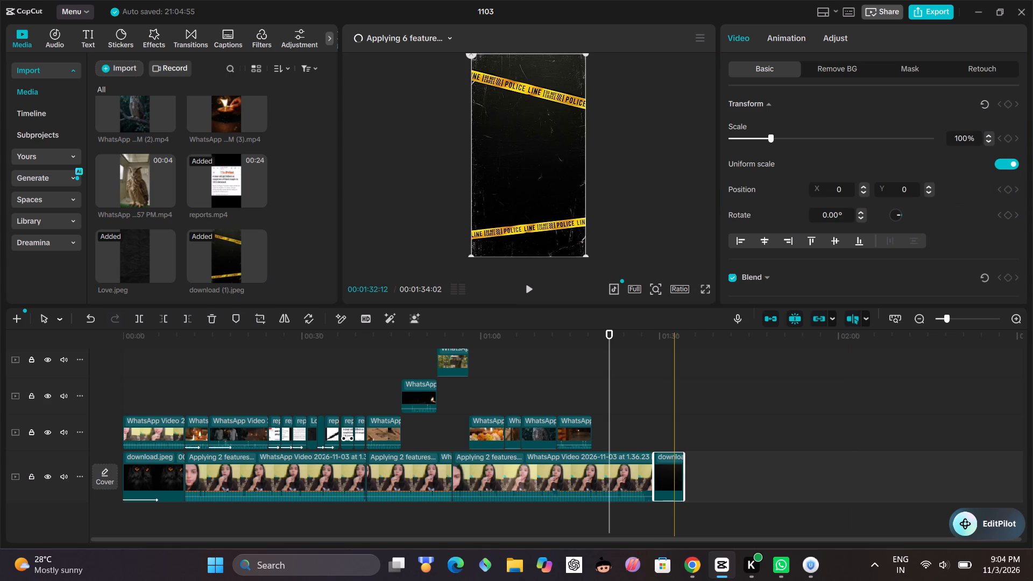
left_click_drag(674, 455, 618, 415)
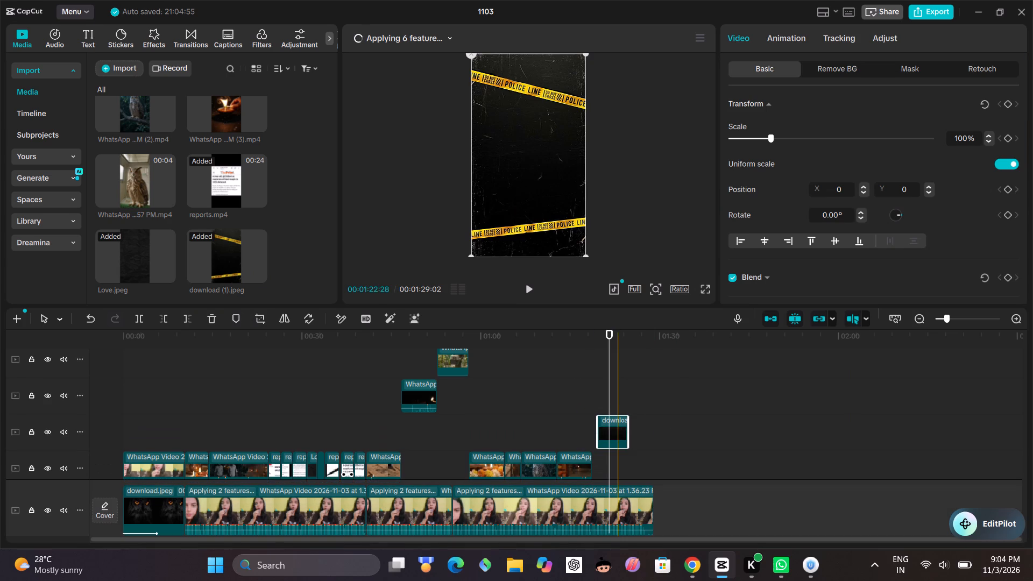
left_click_drag(619, 415, 626, 454)
left_click(626, 454)
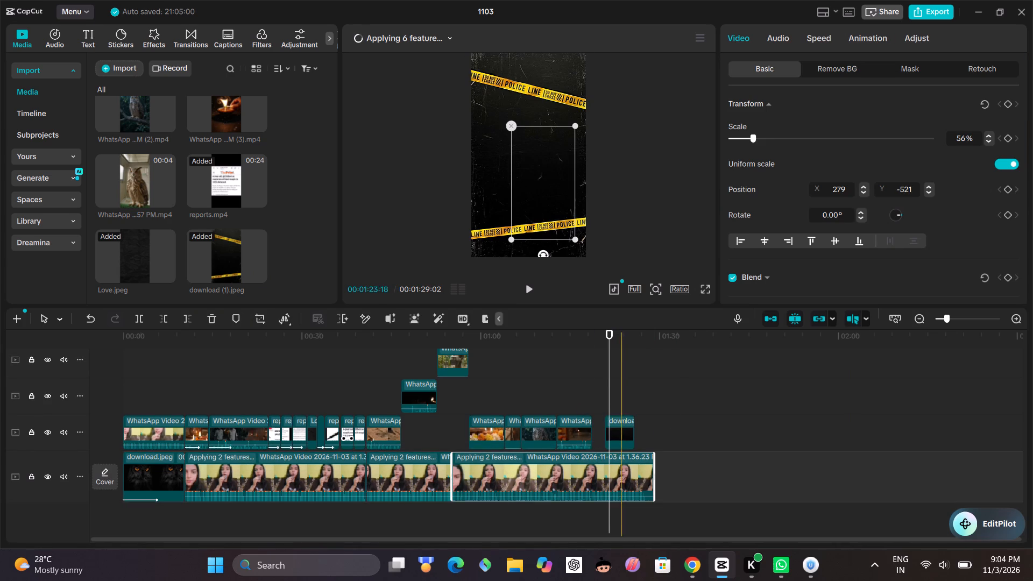
left_click(621, 420)
left_click_drag(621, 420, 619, 417)
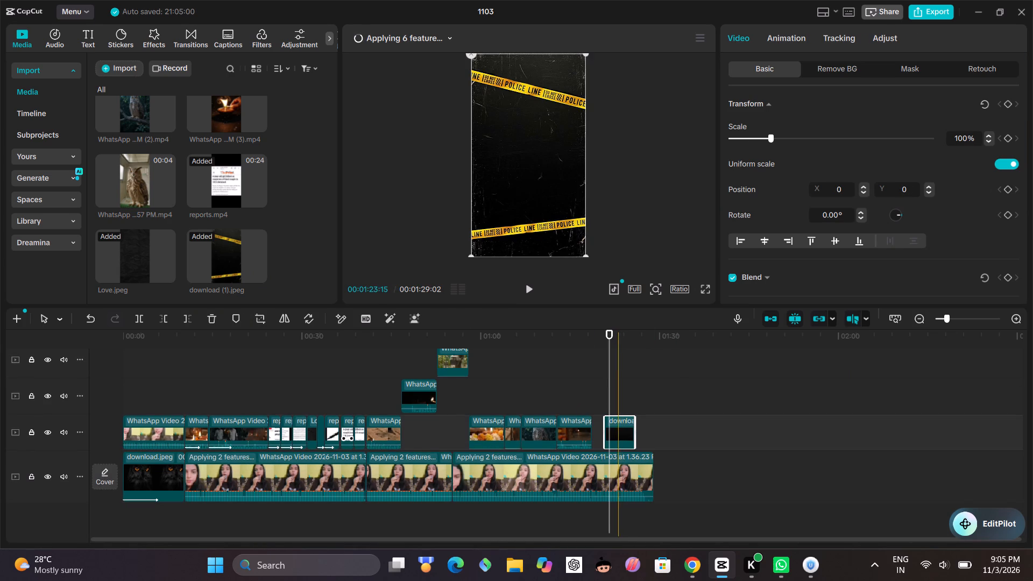
left_click_drag(619, 417, 614, 415)
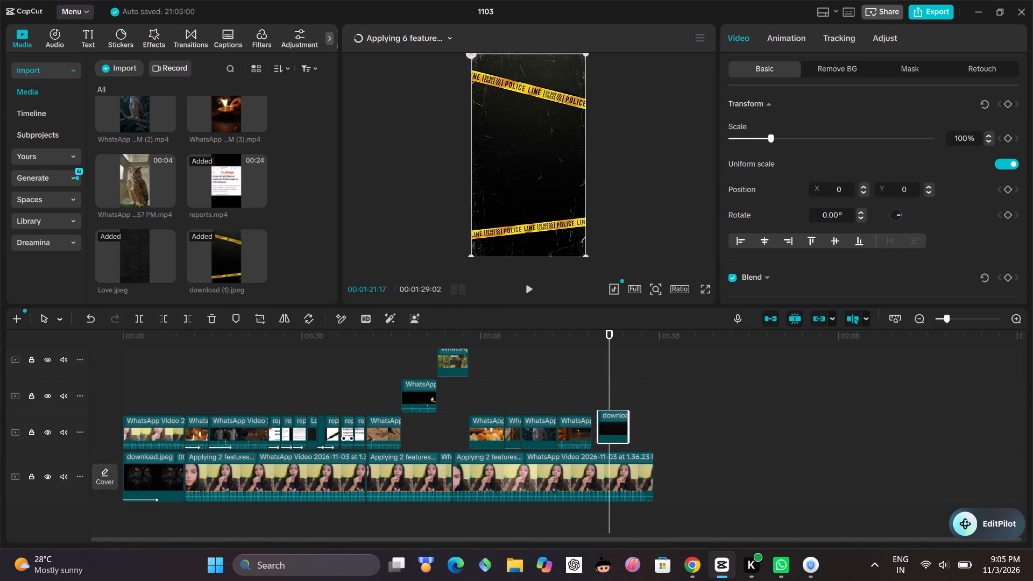
left_click_drag(614, 415, 611, 421)
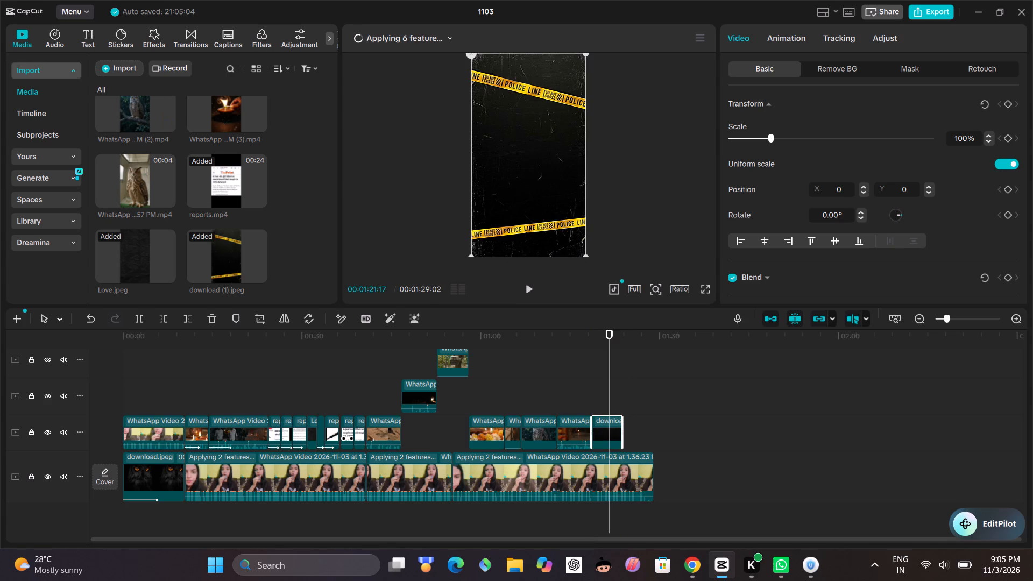
Add a default text over the police-tape image at 00:01:21:17 and replace its wording with 112.
left_click(96, 41)
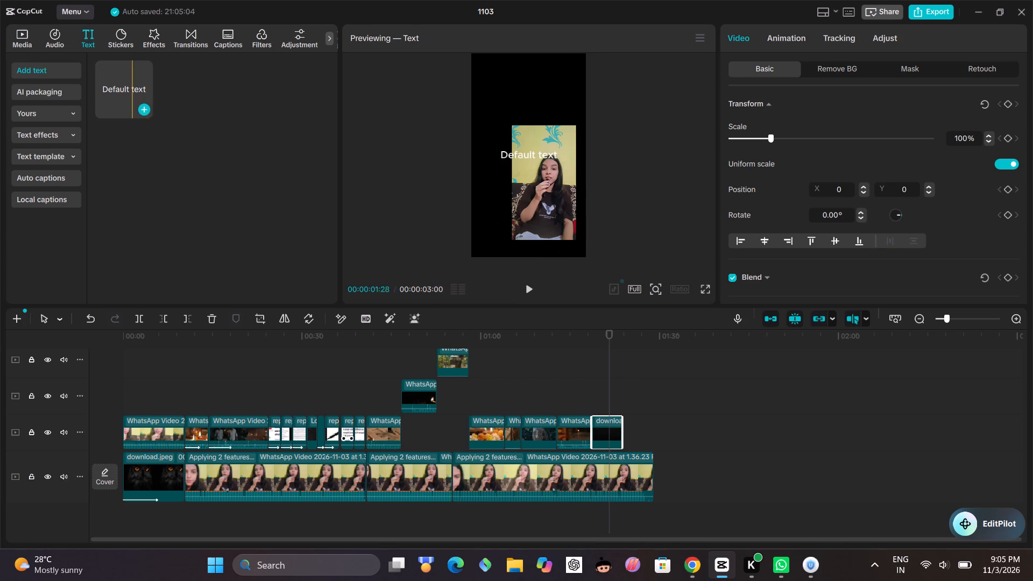
left_click(147, 106)
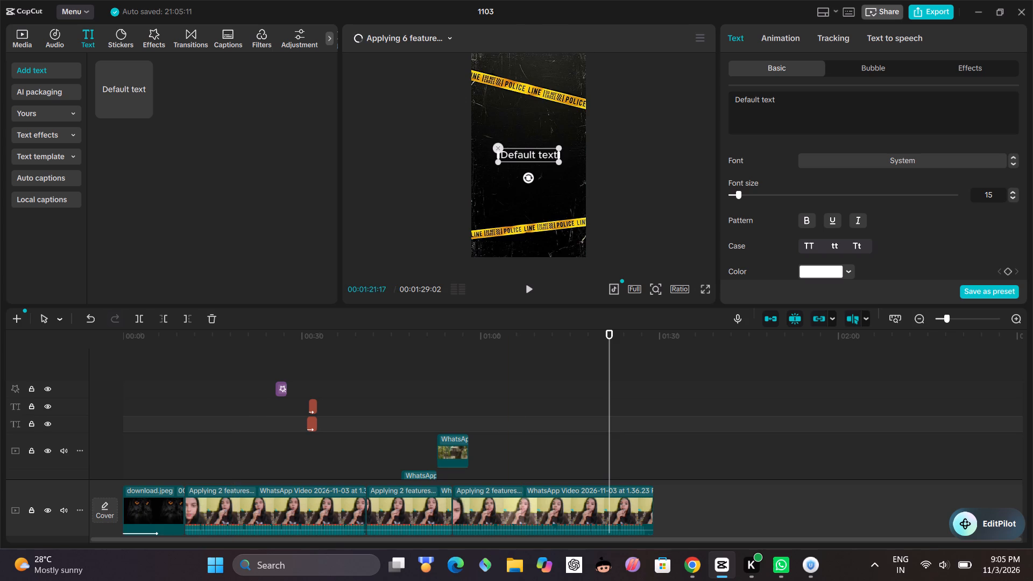
left_click_drag(791, 101, 654, 101)
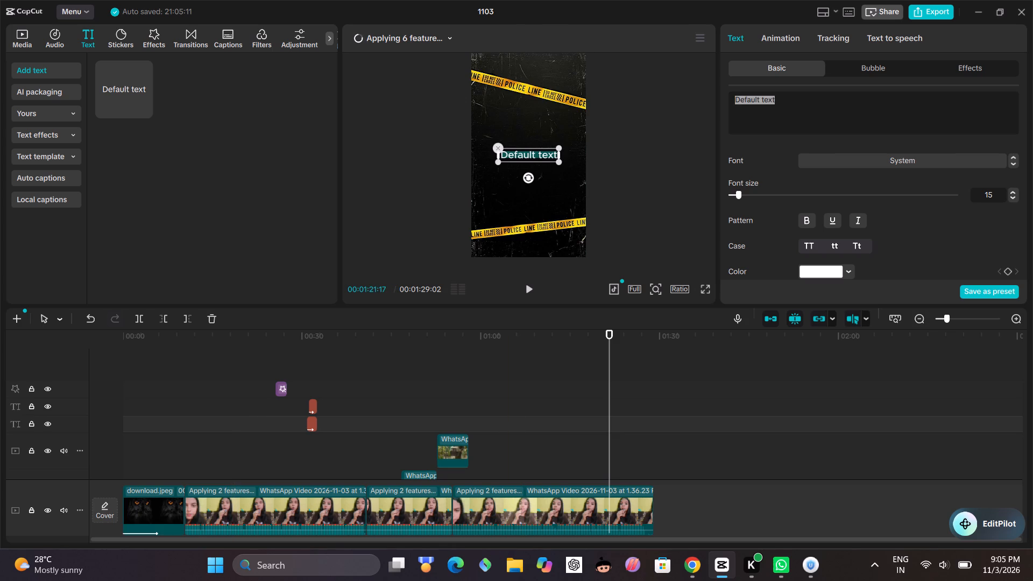
type("!!")
key("BackSpace")
key("BackSpace")
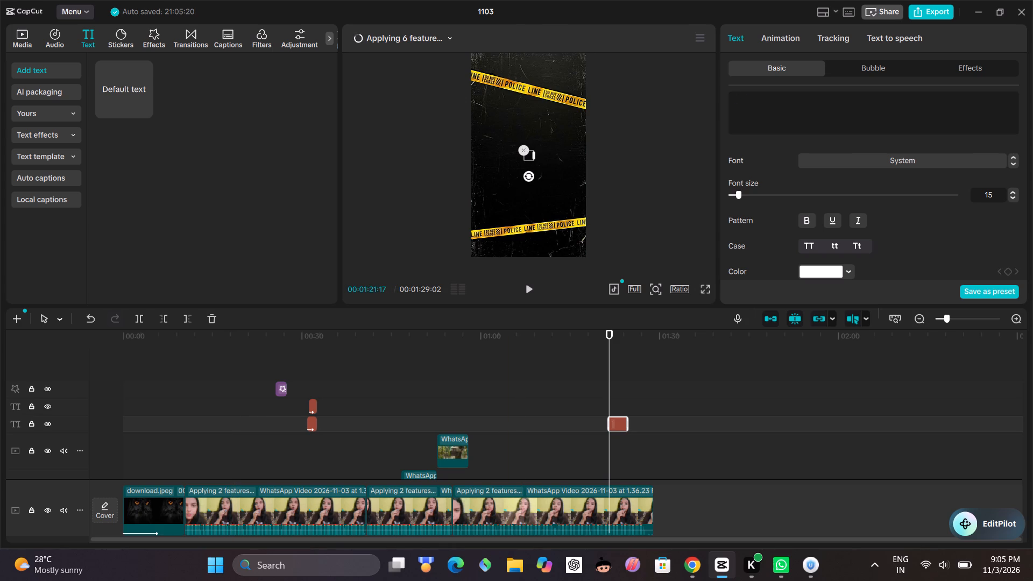
type("112")
key("space")
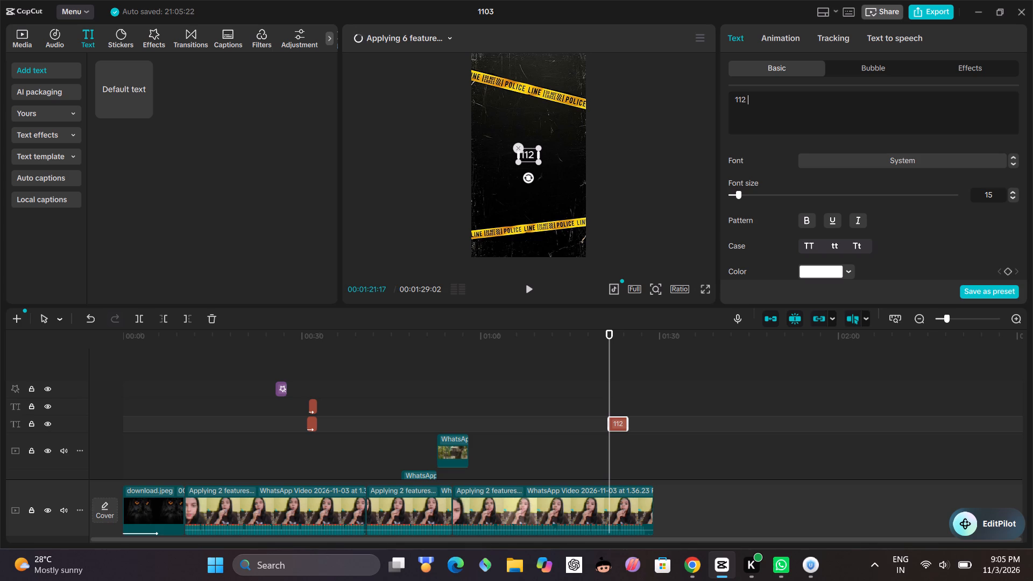
Set the 112 text's font size to 43 and scale the text down to fit between the police tapes.
left_click_drag(537, 163, 544, 177)
left_click(760, 193)
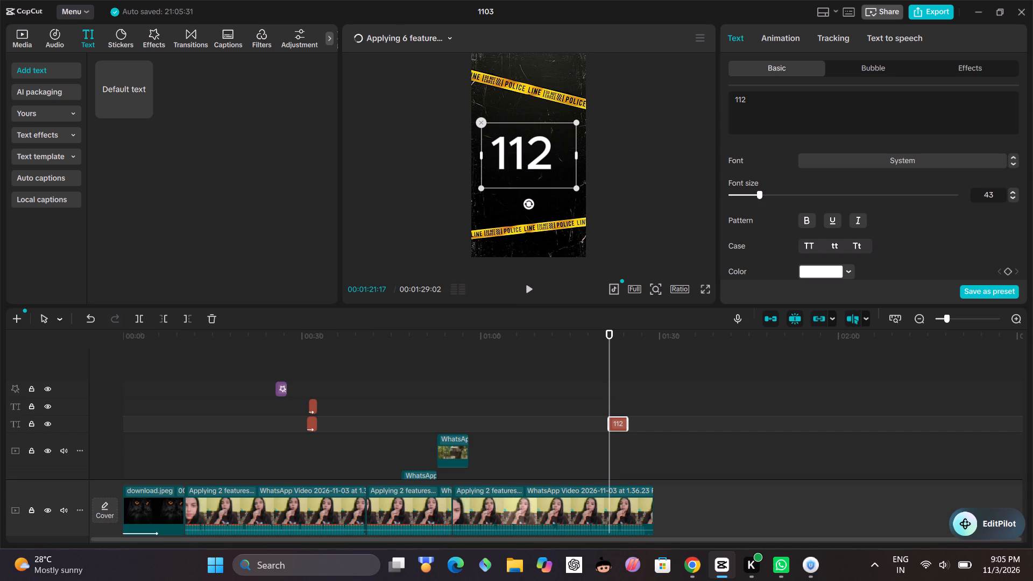
left_click_drag(571, 186, 536, 165)
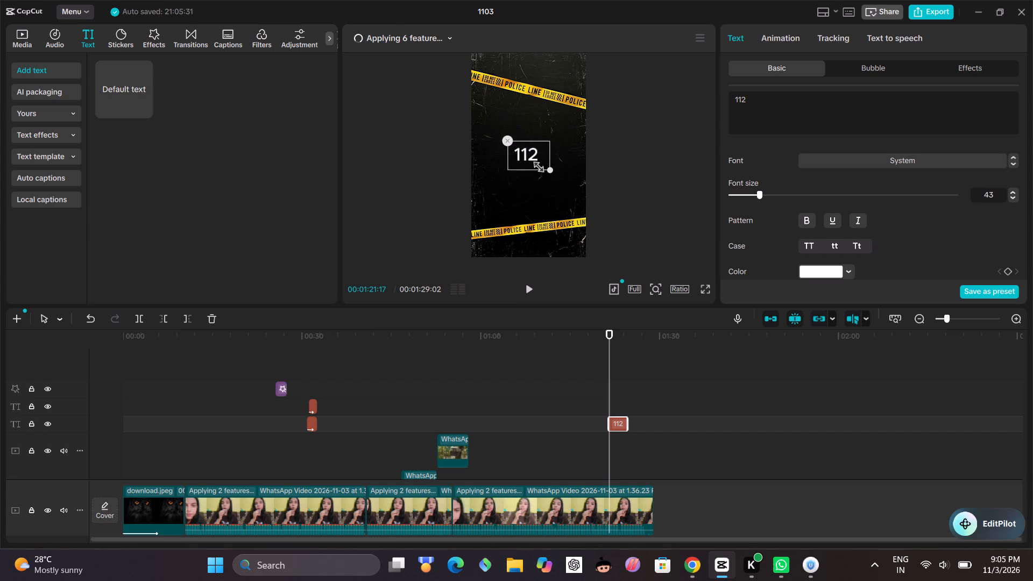
left_click_drag(536, 165, 539, 168)
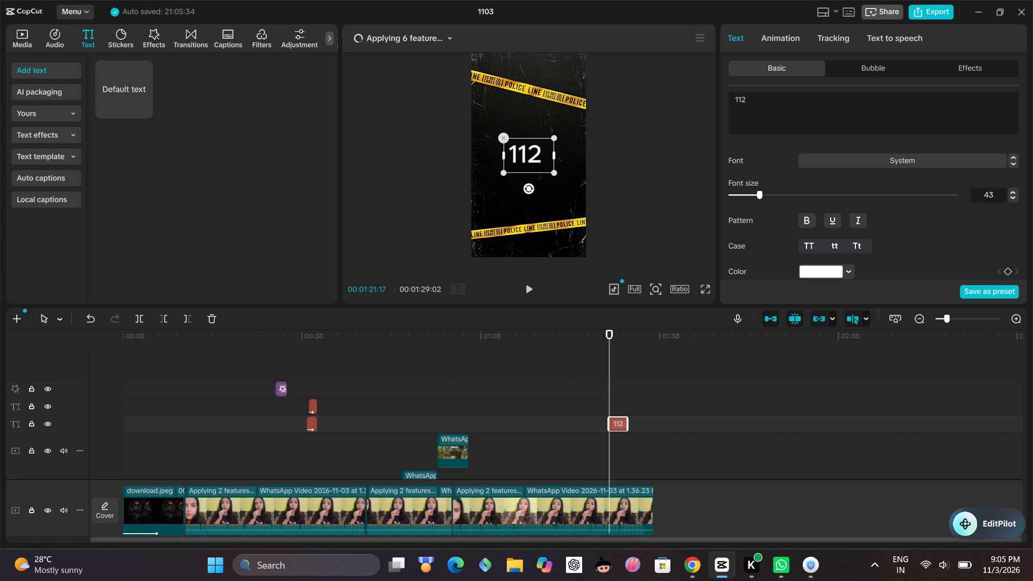
Extend the 112 text's wording to read 112 Number.
left_click(765, 107)
key("space")
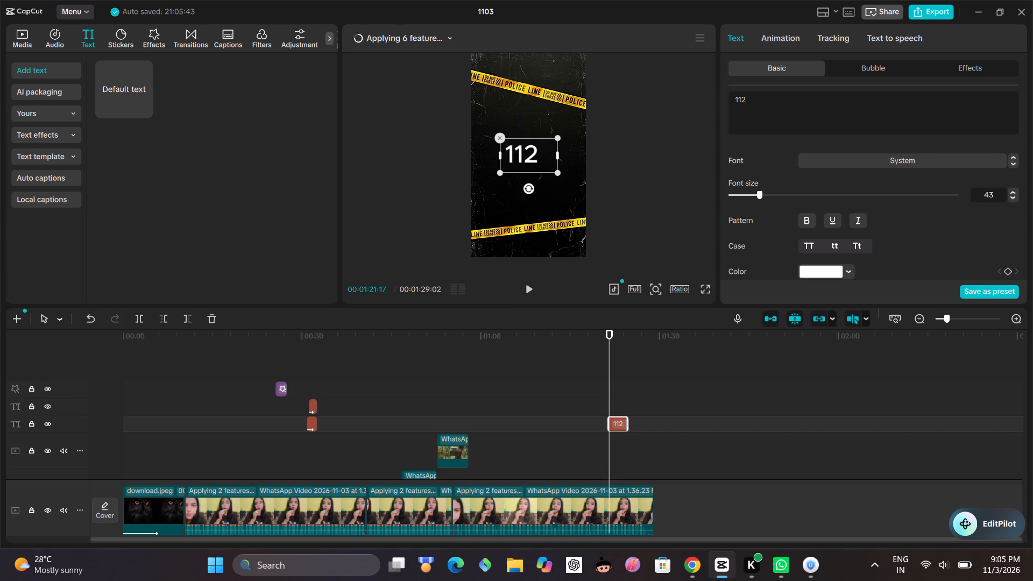
key("BackSpace")
type("nu")
key("BackSpace")
key("BackSpace")
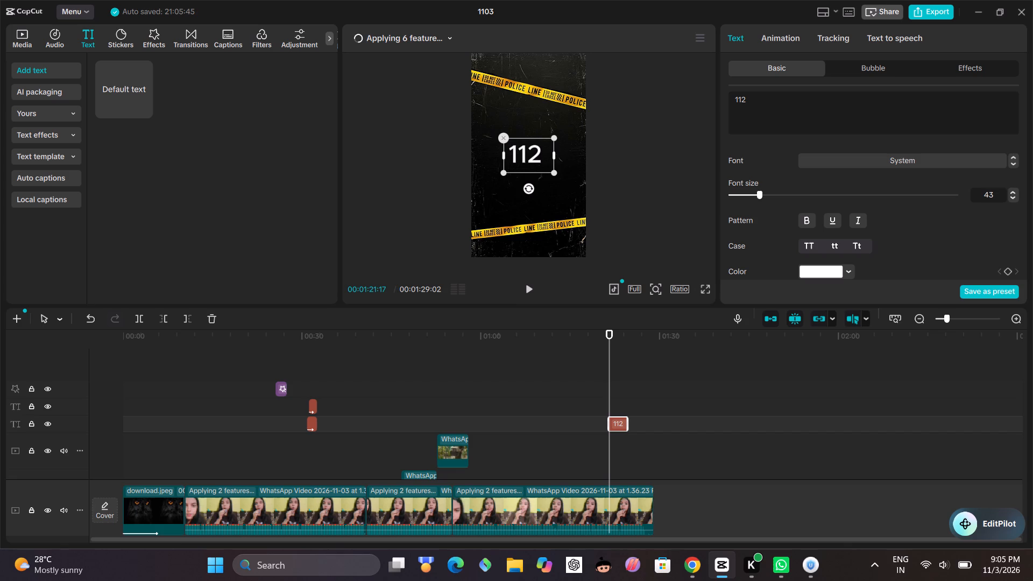
type("Number")
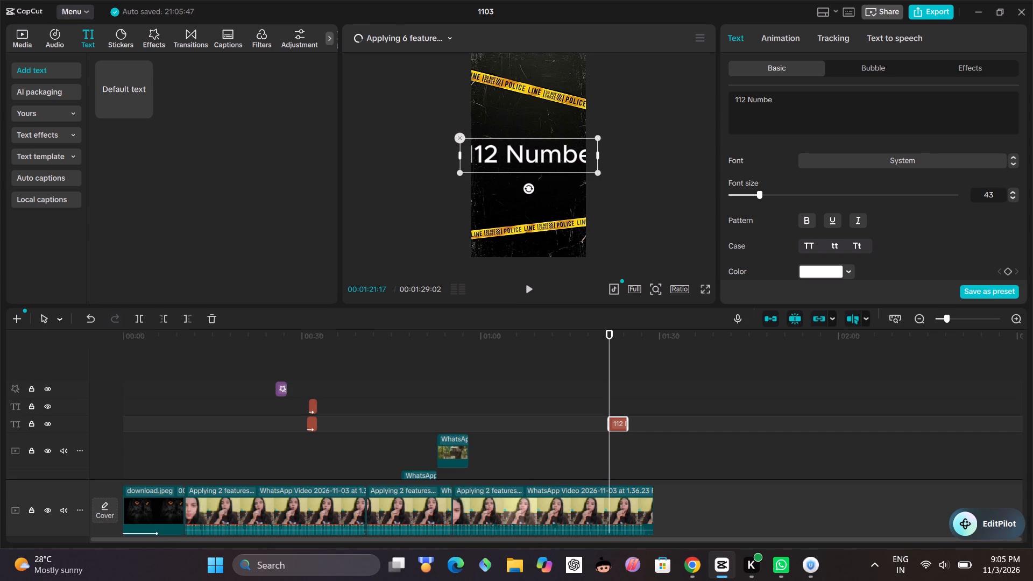
Set the 112 Number text's font size to 19 and move it slightly up in the frame.
left_click(742, 193)
left_click_drag(527, 149, 526, 149)
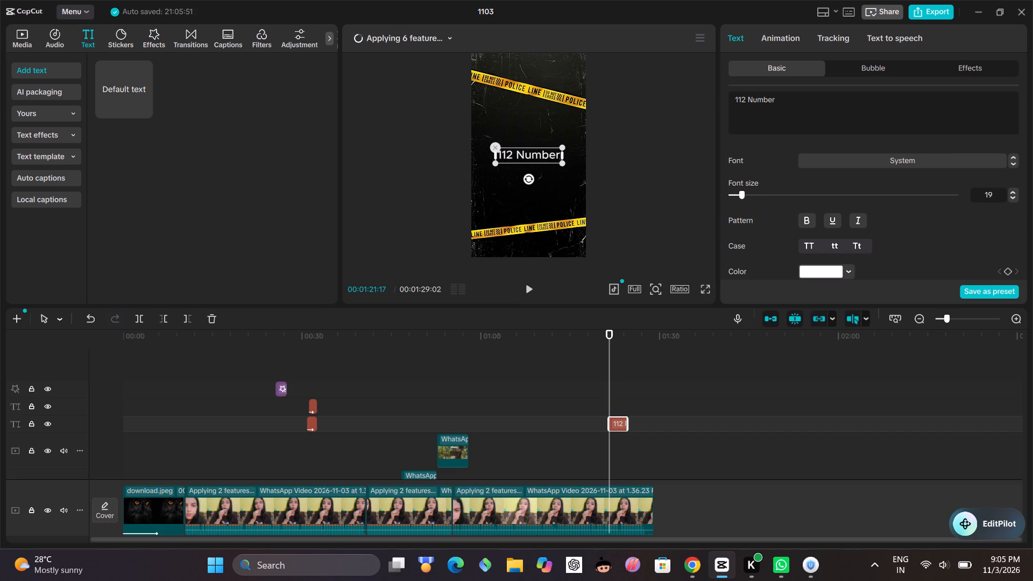
left_click_drag(526, 149, 529, 130)
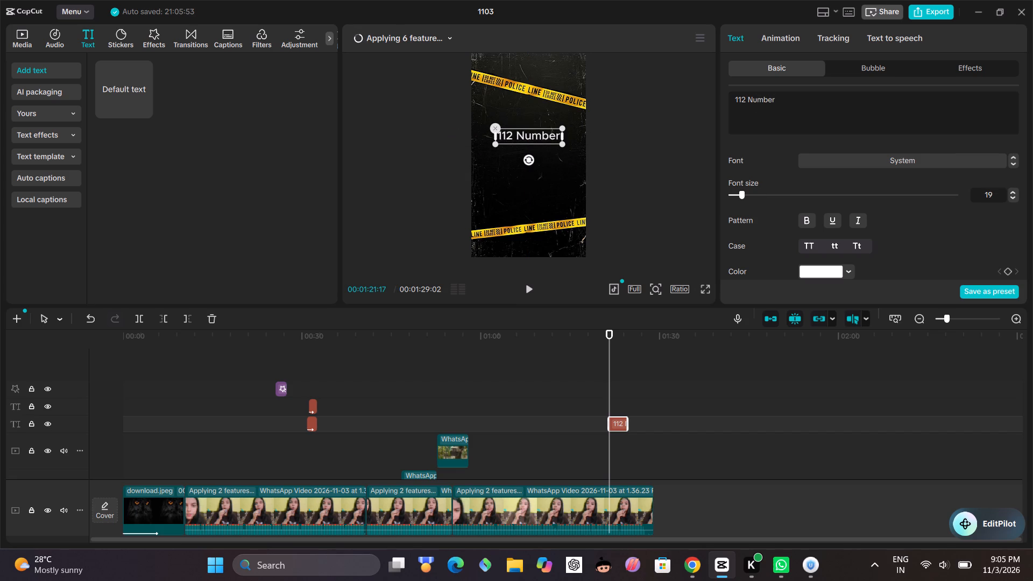
Add a second default text at 00:01:21:17 reading Forest Department on two lines and place it centred below the 112 Number text.
left_click(143, 108)
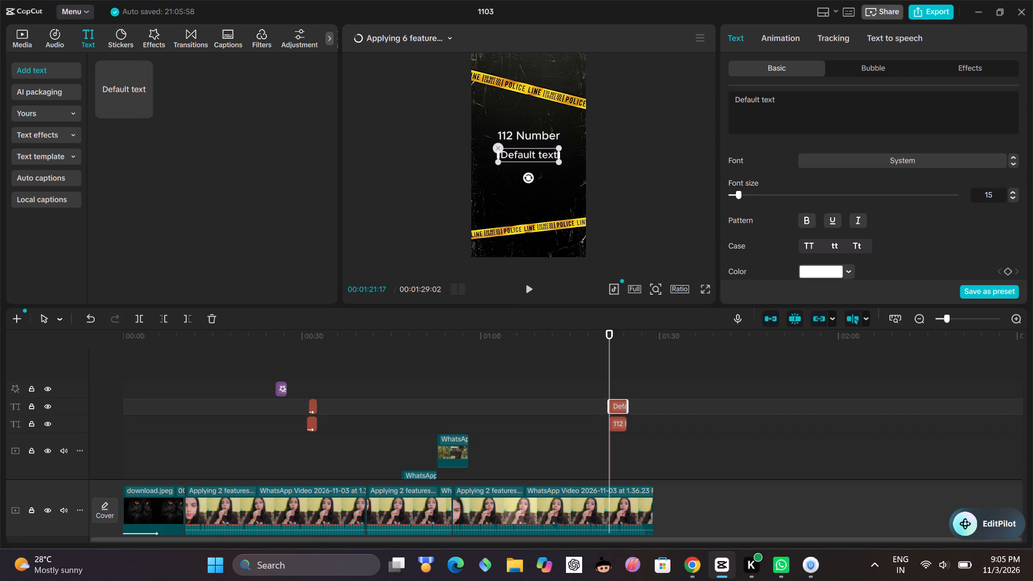
left_click_drag(807, 102, 741, 81)
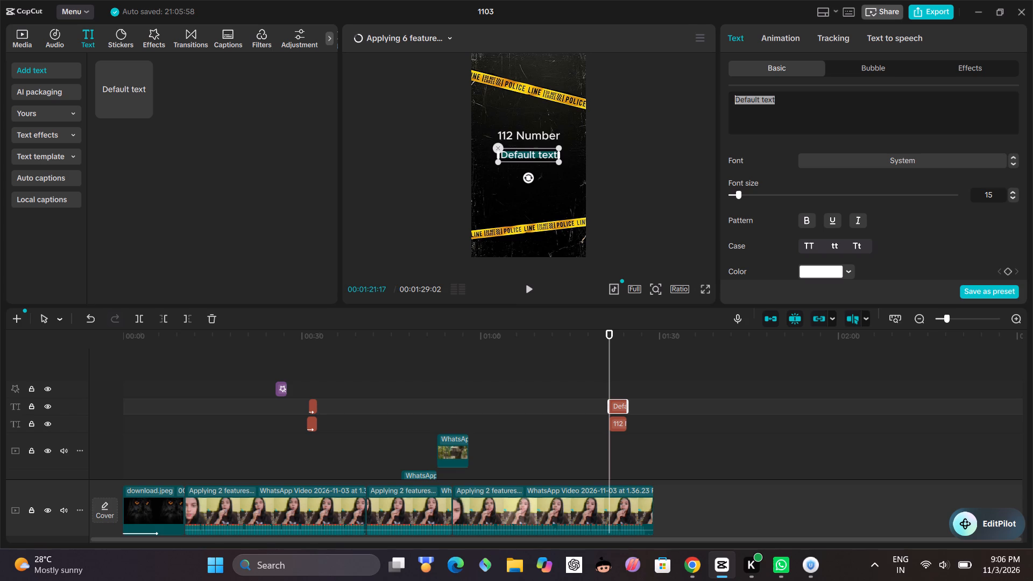
type("Forest")
key("space")
key("BackSpace")
key("Return")
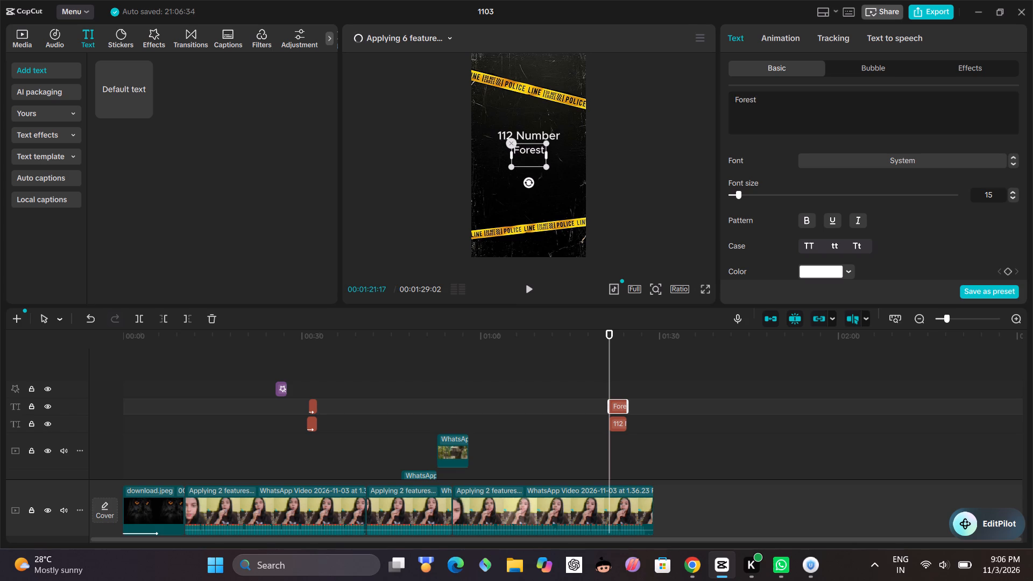
type("Department")
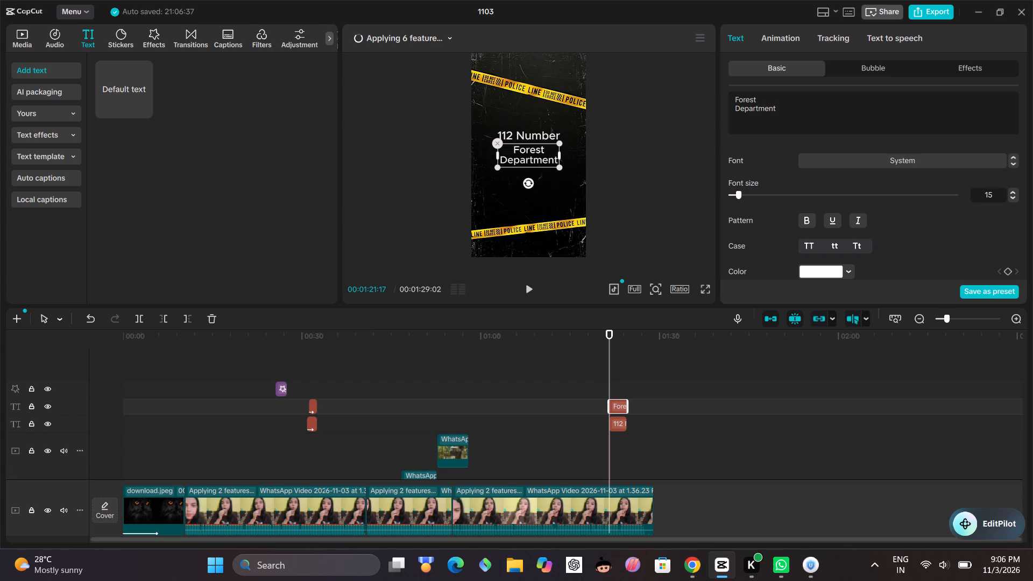
left_click_drag(532, 148, 526, 164)
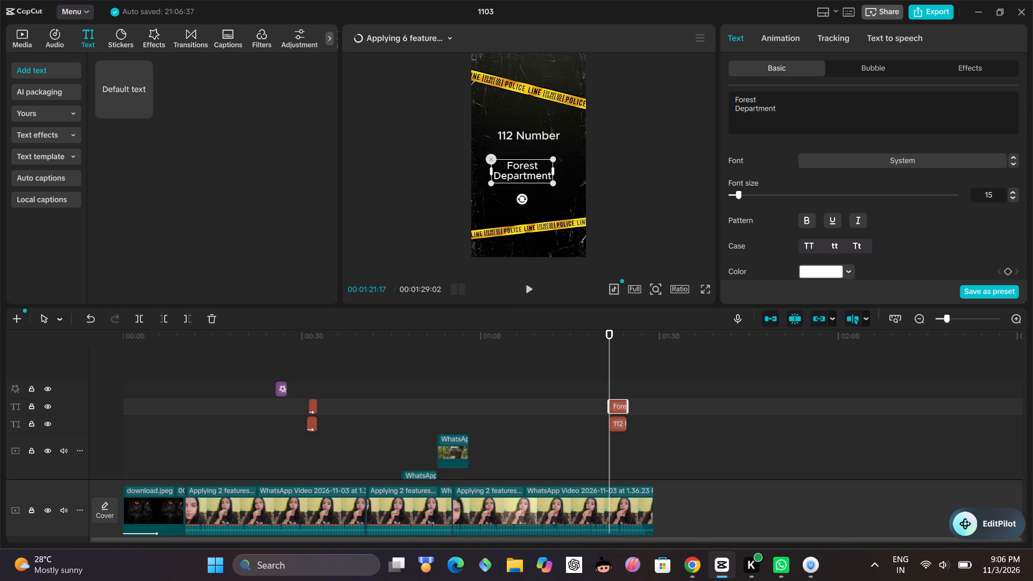
left_click_drag(526, 164, 535, 167)
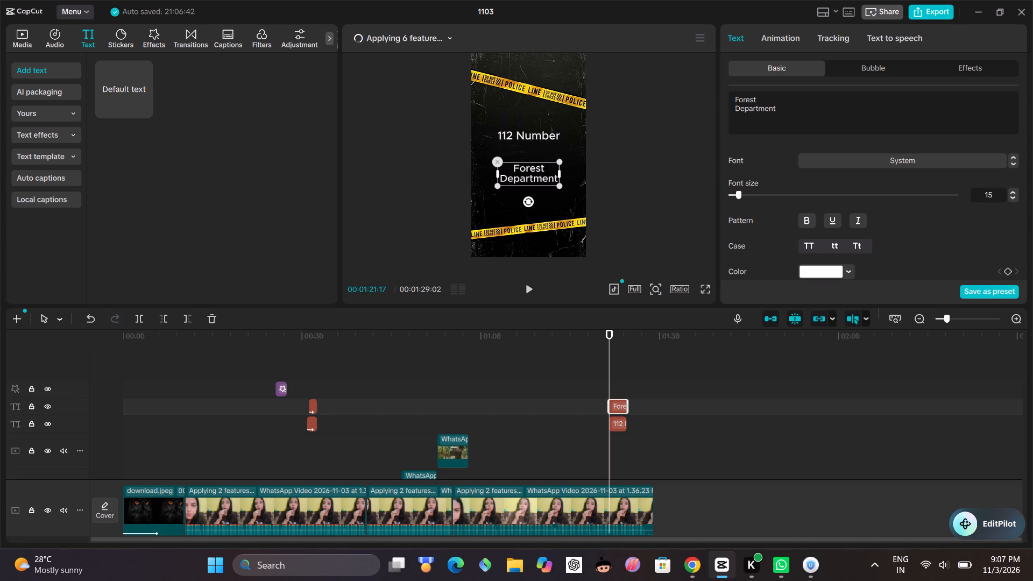
Change the 112 Number text's wording to 112 Helpline Number, with Number on the second line.
left_click(514, 137)
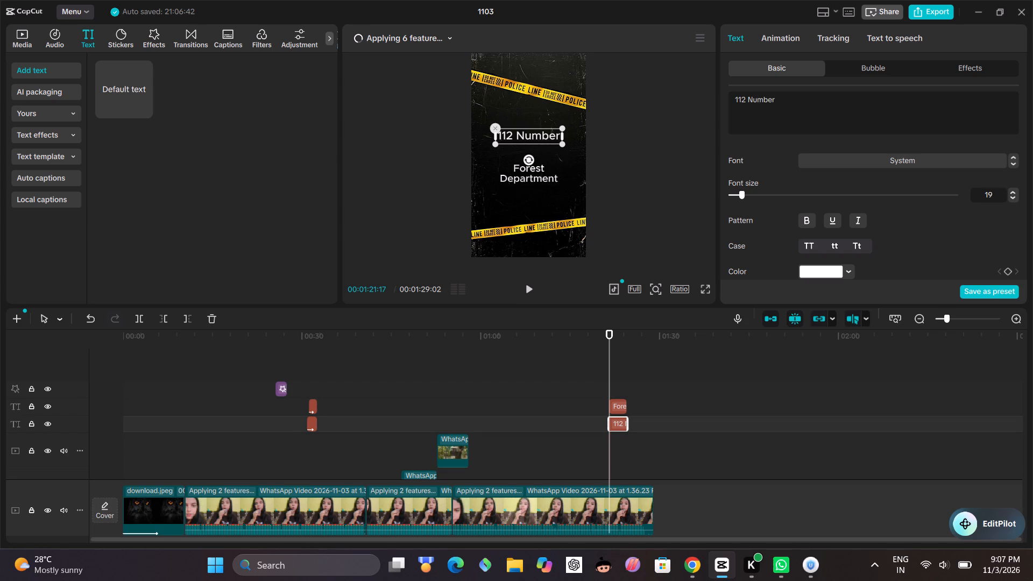
left_click(751, 97)
left_click(747, 97)
type("Helpline")
key("Return")
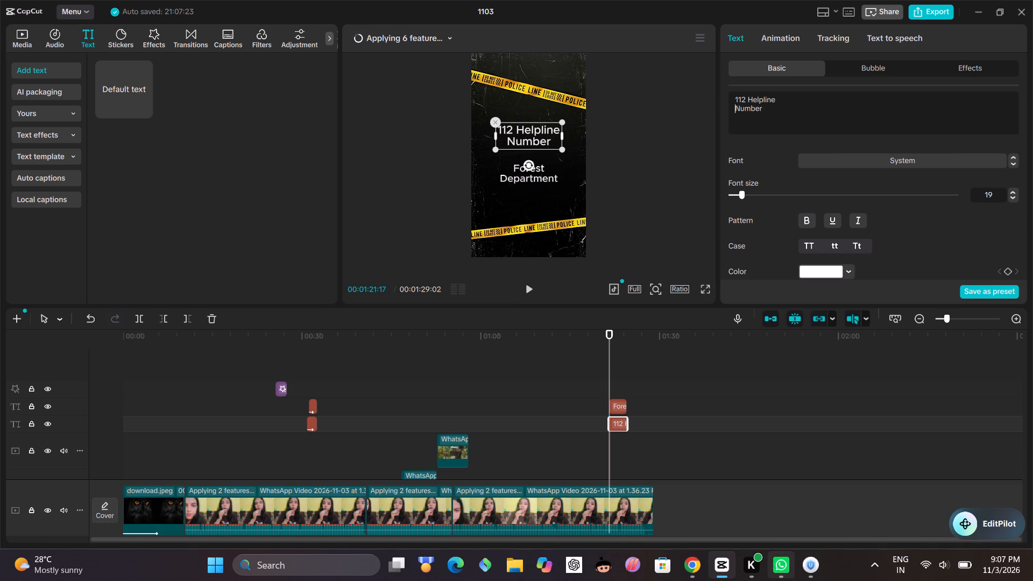
Switch to Pinterest in Chrome, search for forest background and refine the search to forest department background.
left_click(693, 571)
left_click(154, 88)
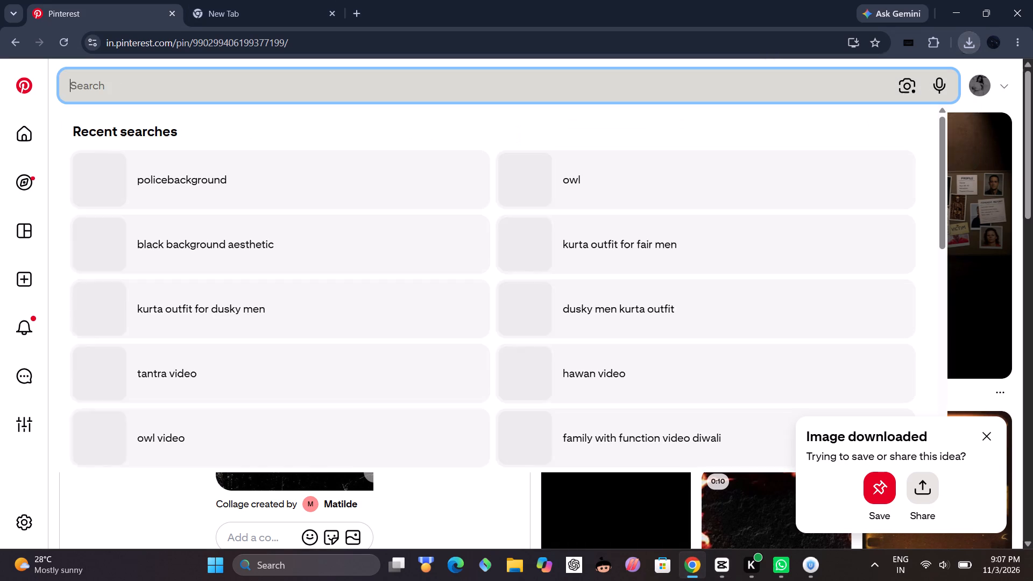
left_click(154, 87)
type("forest background")
key("Return")
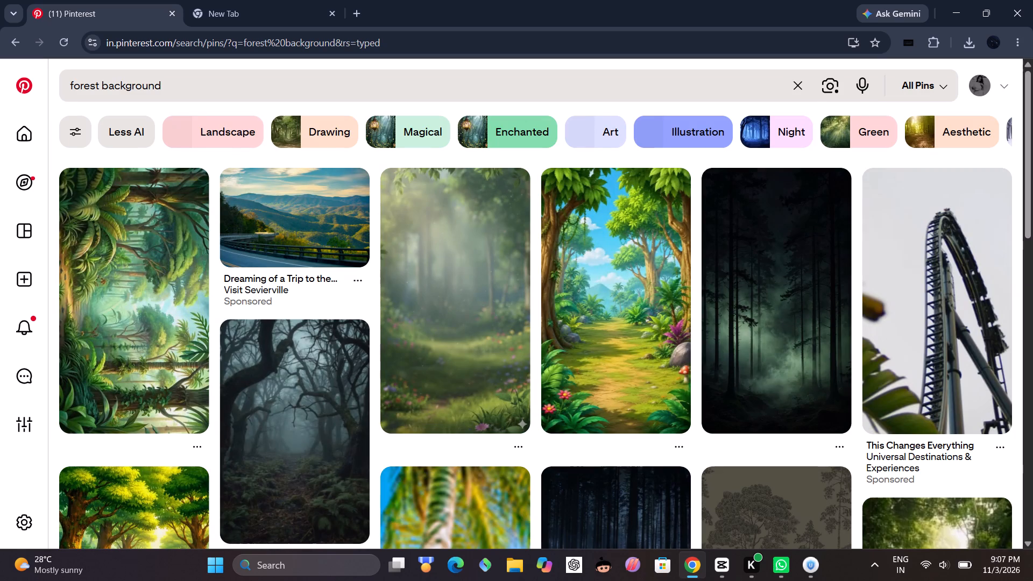
left_click(103, 84)
type("department")
key("space")
key("Return")
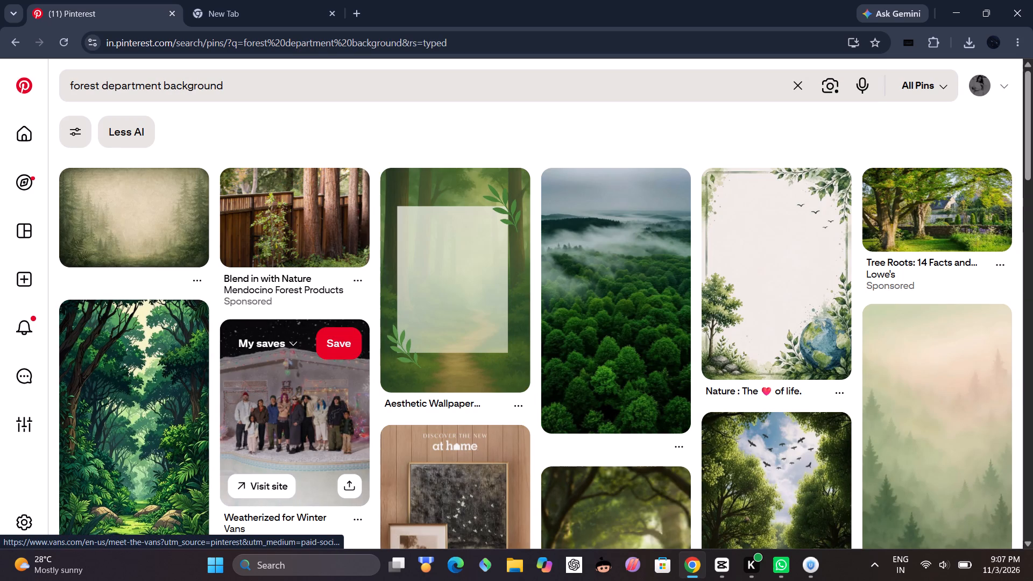
Download the image of the Morning forest fog pin from the search results.
scroll(465, 329, "down", 1)
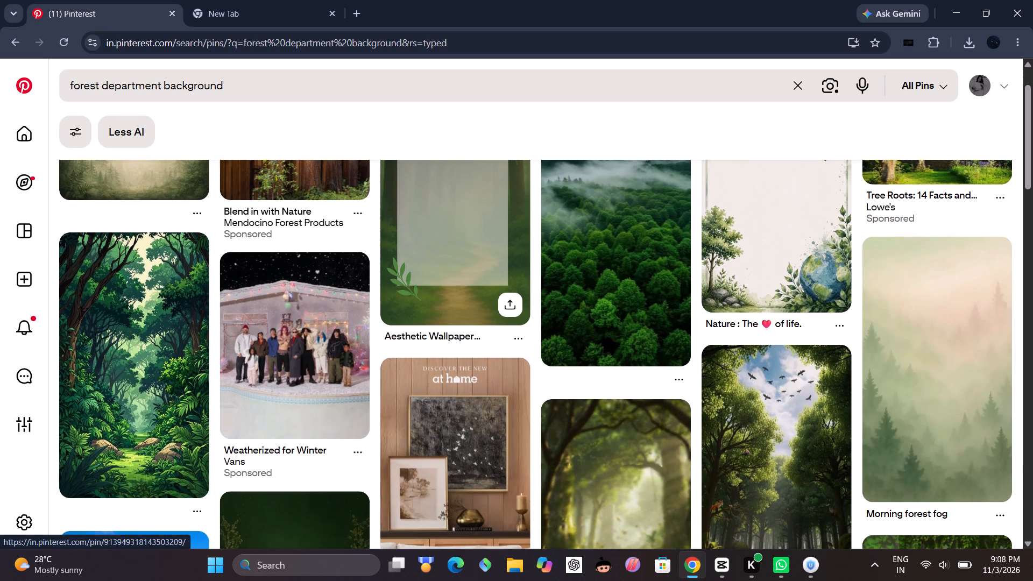
scroll(464, 336, "down", 1)
left_click(950, 301)
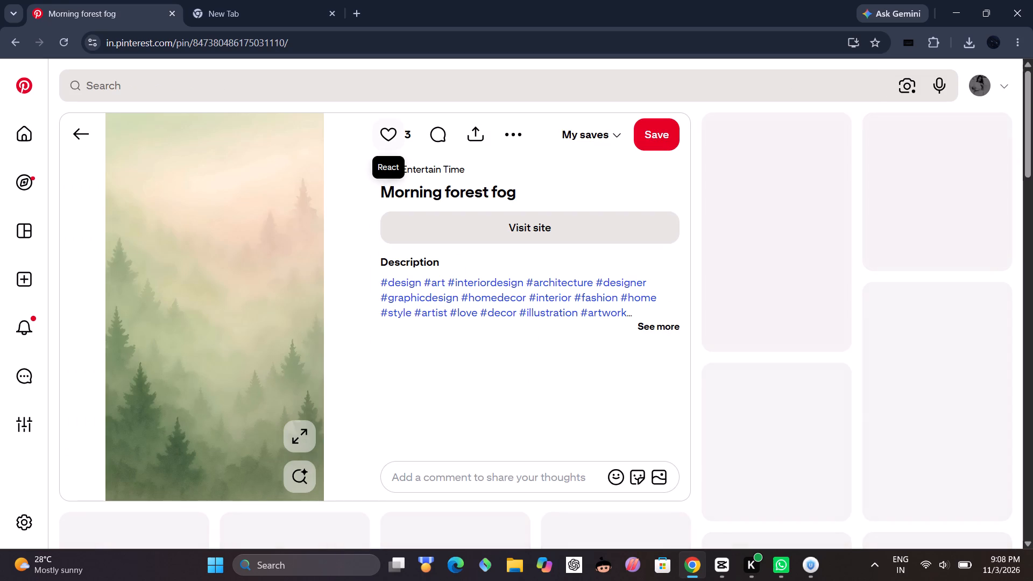
left_click(514, 129)
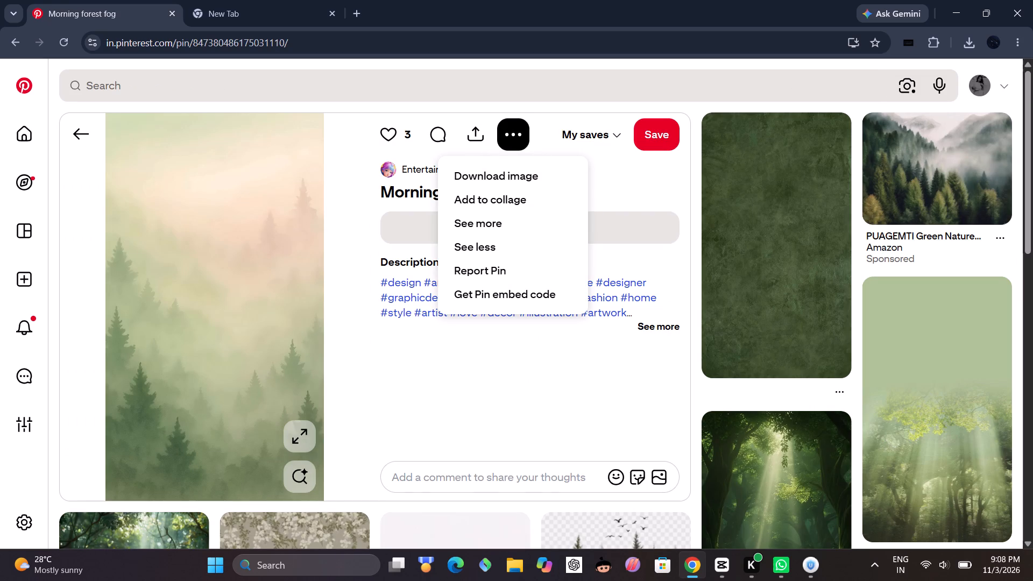
left_click(513, 179)
double_click(513, 178)
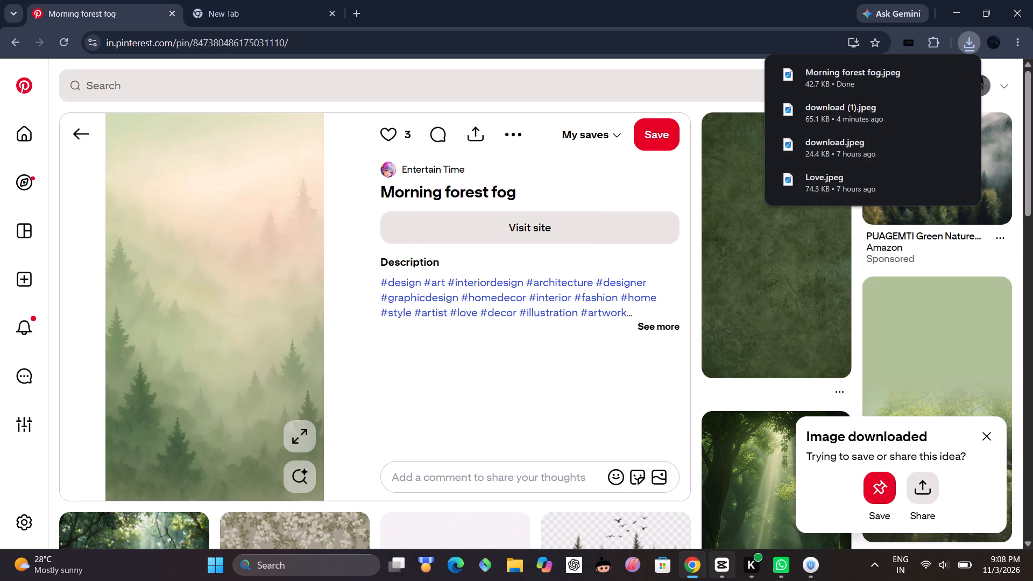
Switch back to CapCut and import the Morning forest fog image from the Downloads folder.
left_click(716, 578)
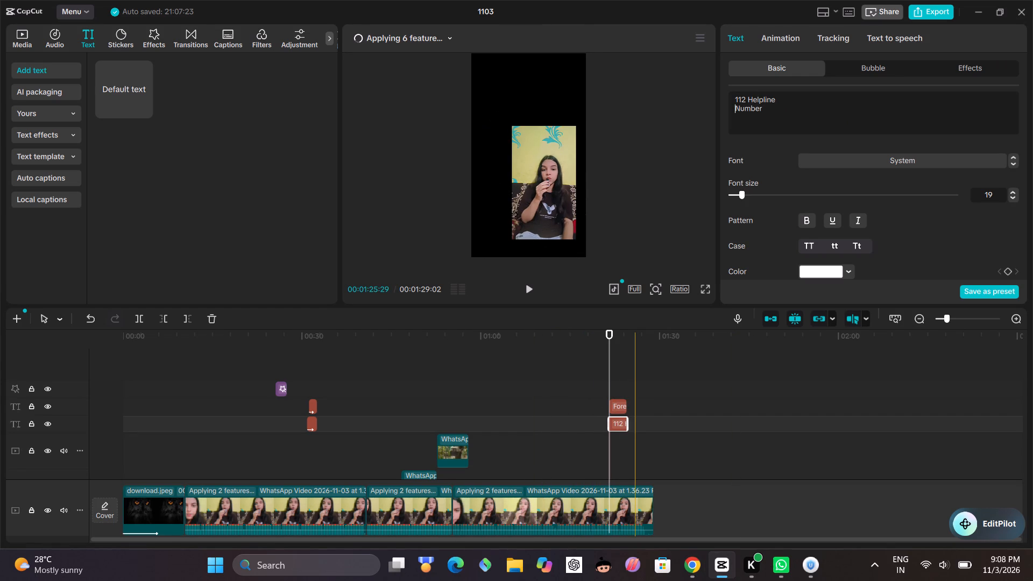
left_click(27, 33)
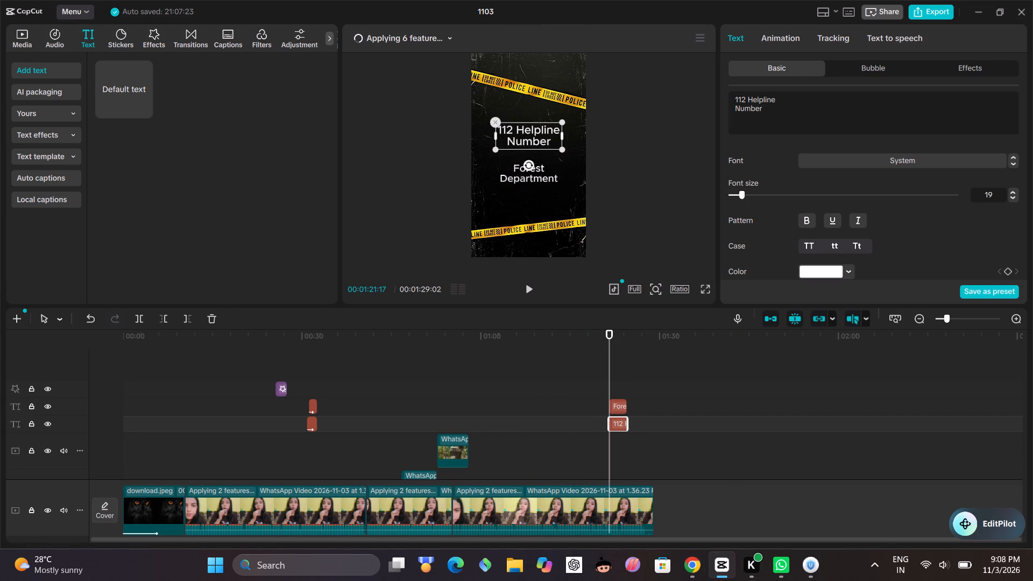
left_click(109, 64)
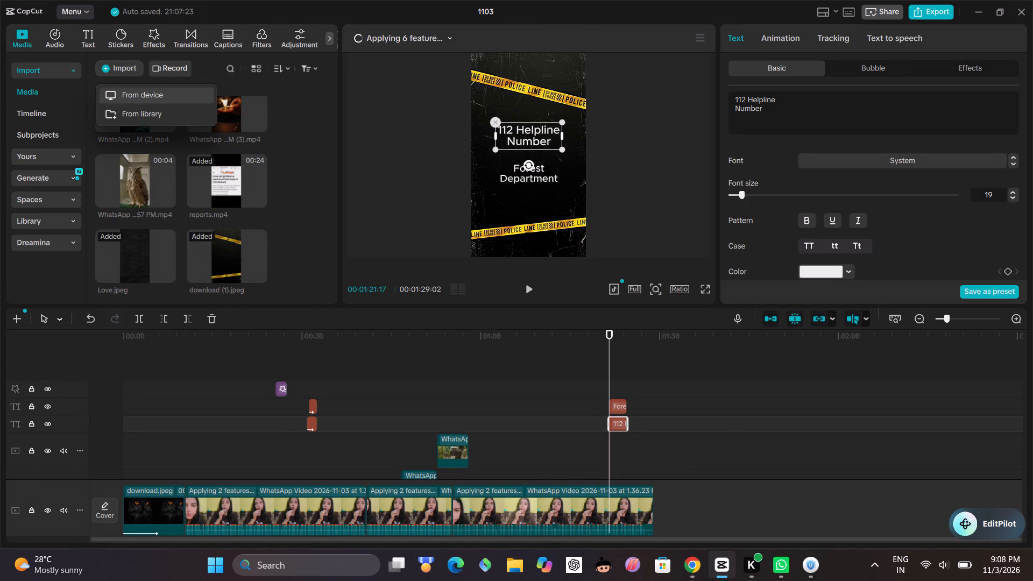
left_click(183, 97)
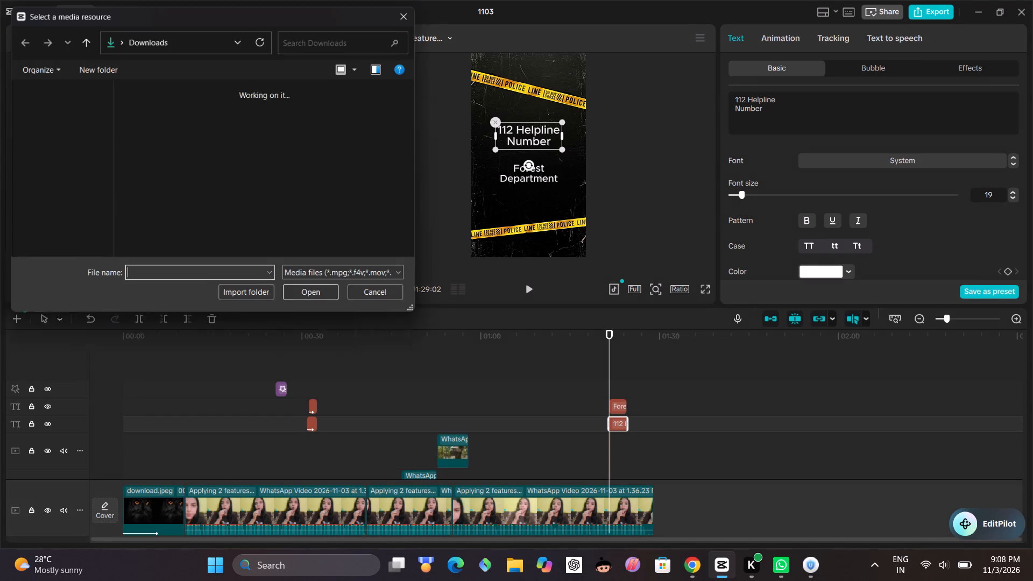
left_click(185, 155)
left_click(314, 299)
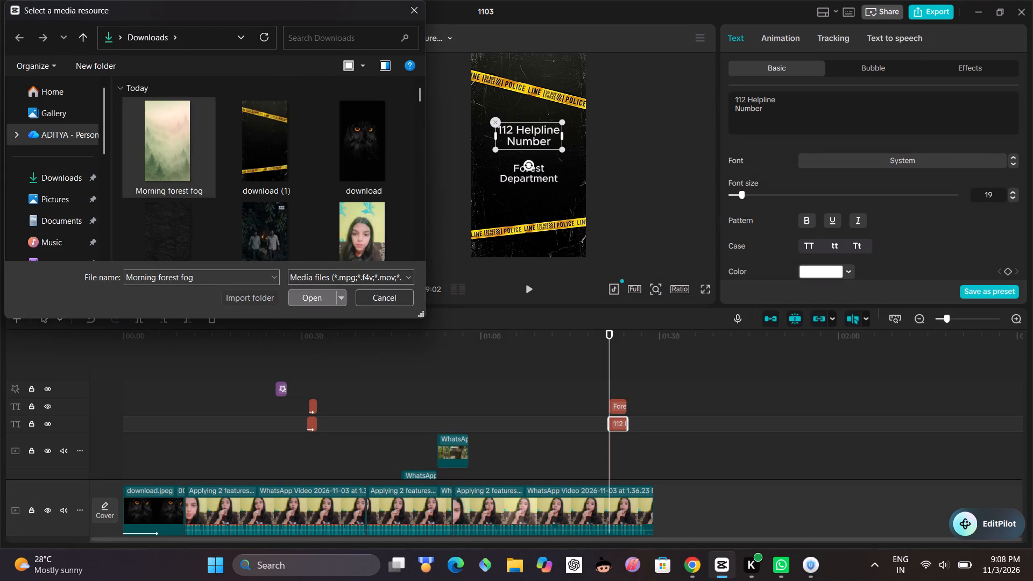
Add the Morning forest fog image to the timeline and place it on the overlay track directly after the police-tape image.
scroll(619, 472, "down", 5)
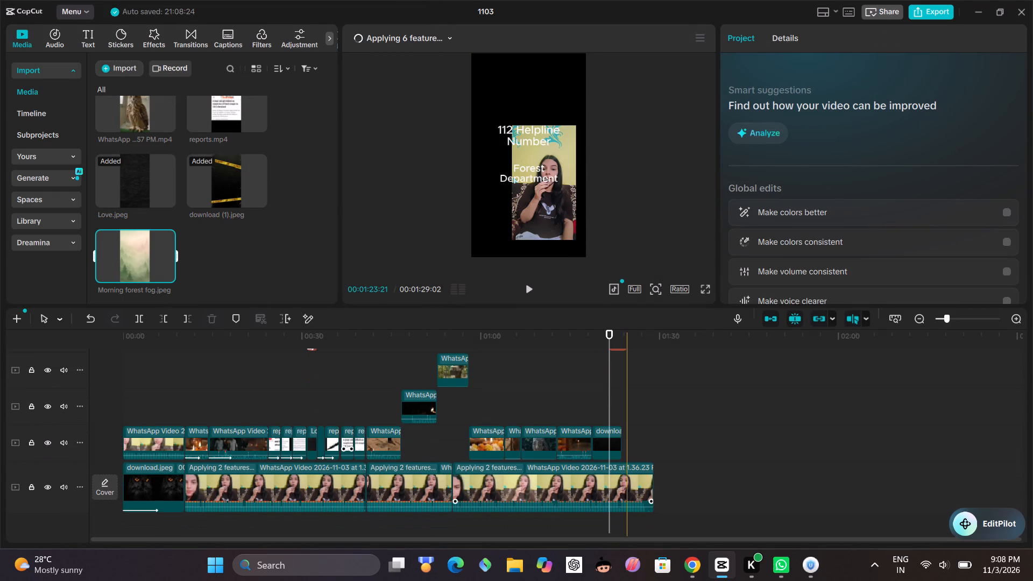
scroll(626, 461, "down", 2)
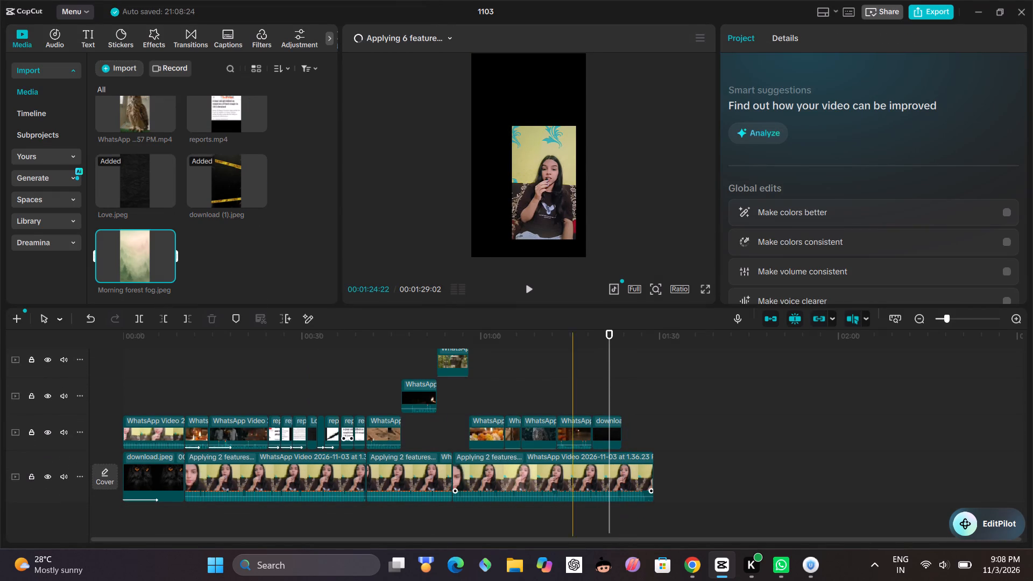
left_click(164, 273)
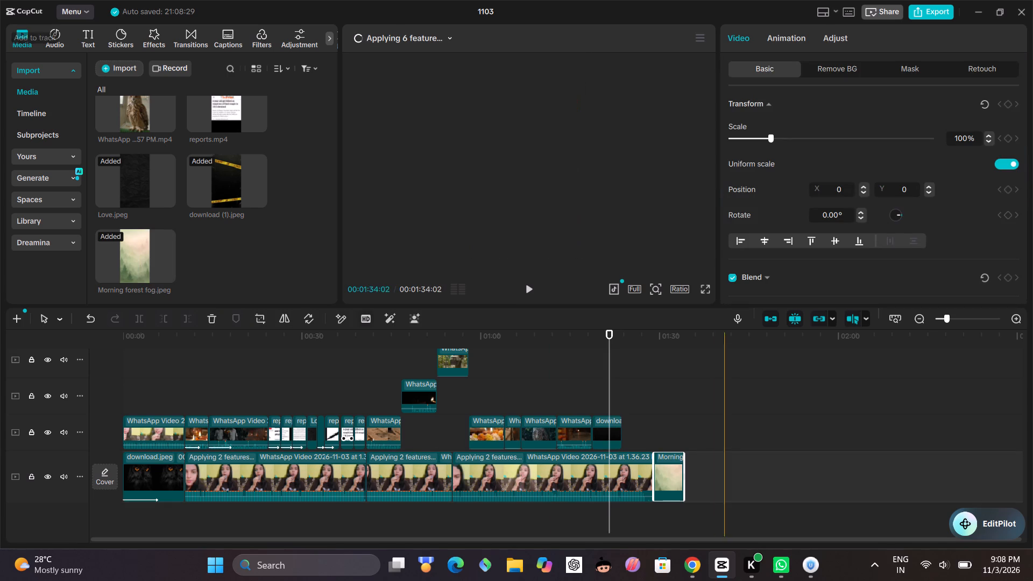
left_click_drag(667, 457, 642, 420)
left_click_drag(642, 420, 636, 417)
Move the Forest Department text clip onto the 112 Helpline Number text's track, directly after that clip.
scroll(595, 371, "up", 1)
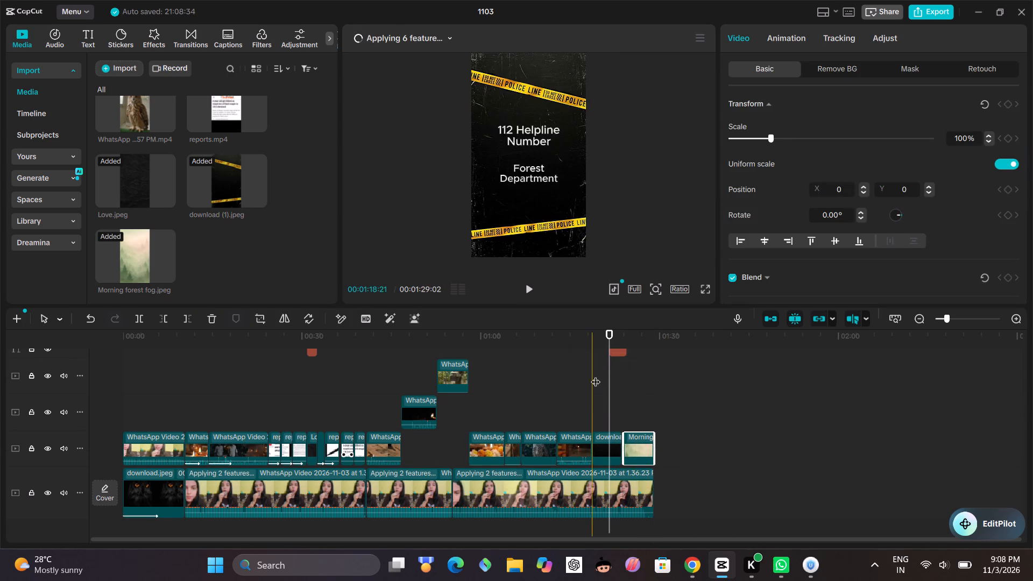
left_click(540, 176)
scroll(562, 437, "up", 3)
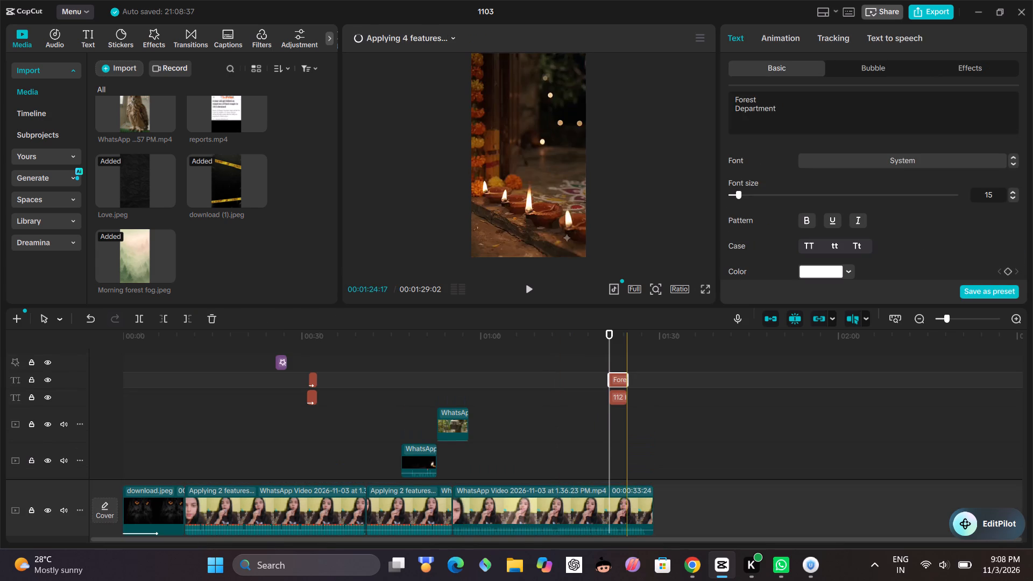
left_click_drag(620, 380, 639, 394)
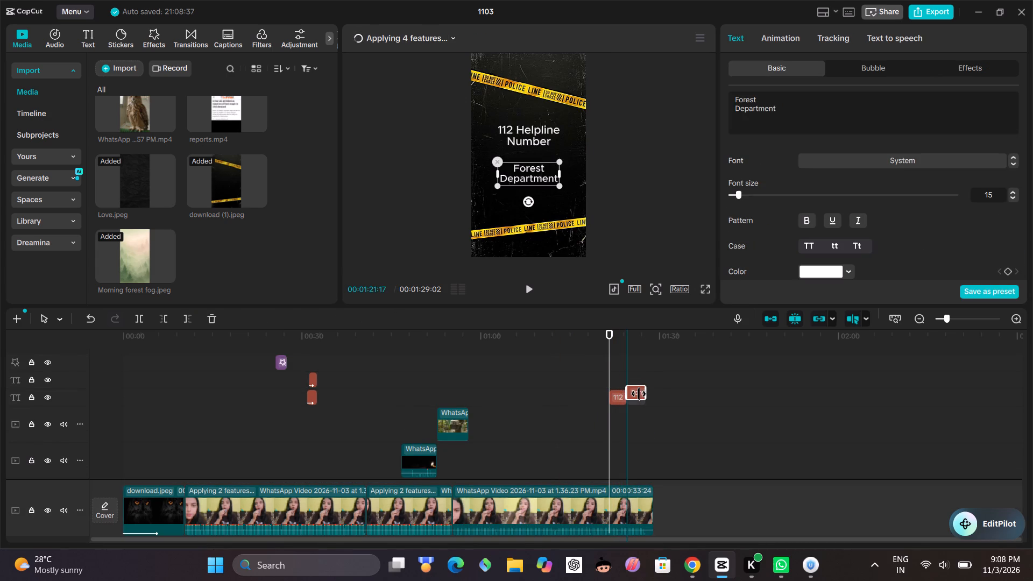
left_click_drag(639, 394, 641, 398)
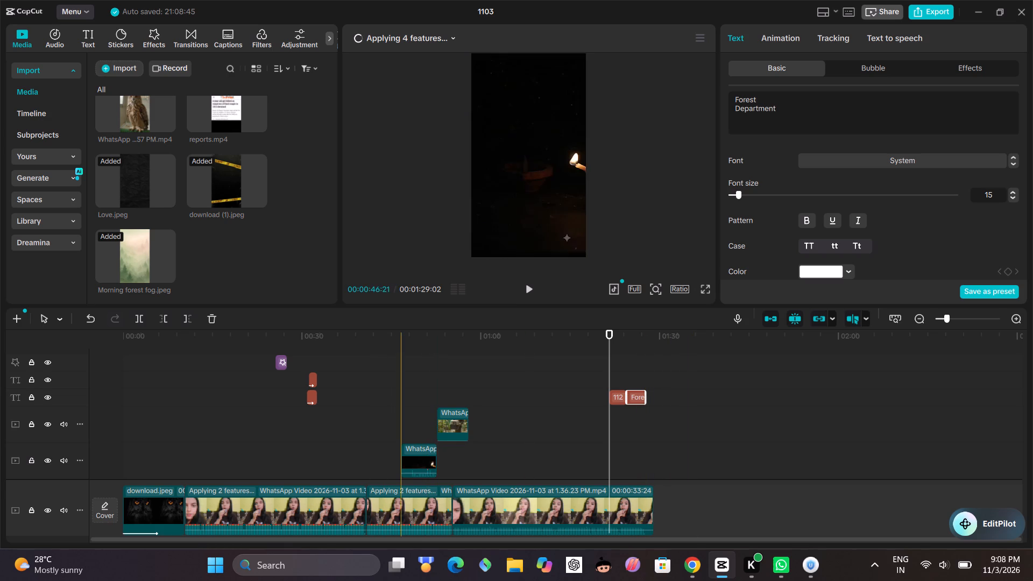
Move the lamp-lighting clip and the man-with-pet-carrier clip from the upper tracks down into the gap on the lowest overlay track.
scroll(502, 406, "up", 2)
scroll(502, 406, "down", 2)
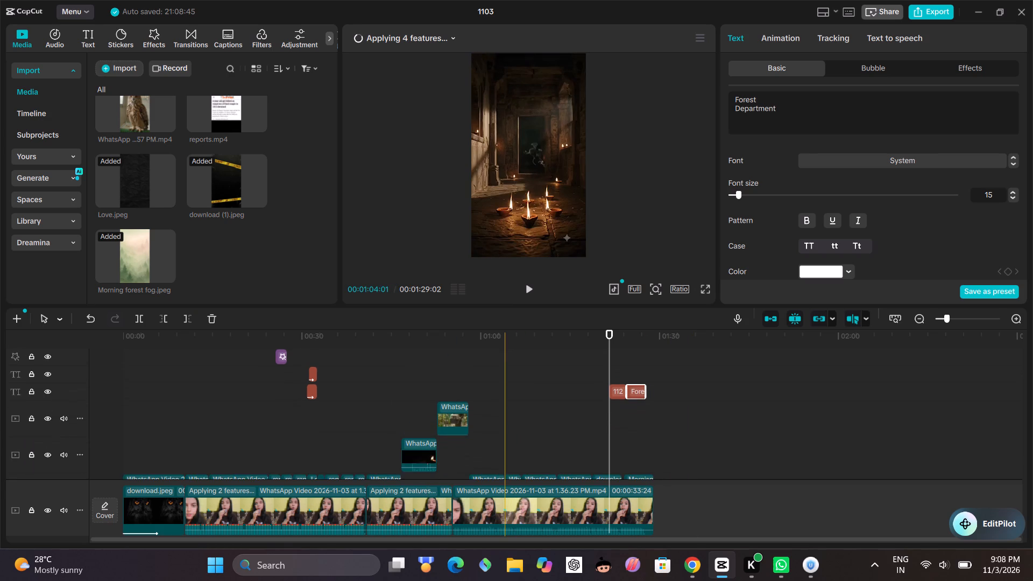
scroll(502, 406, "down", 3)
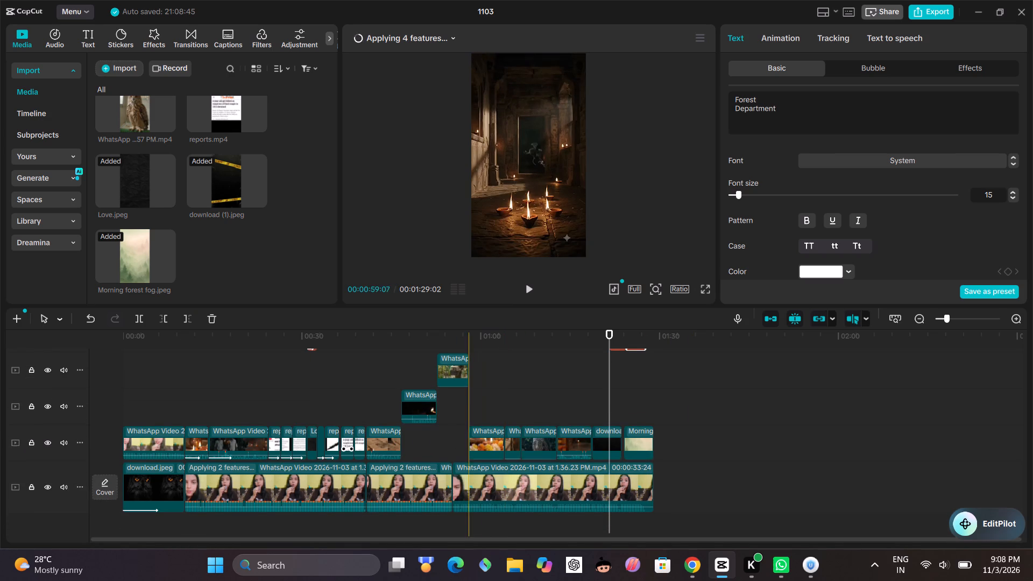
left_click(415, 395)
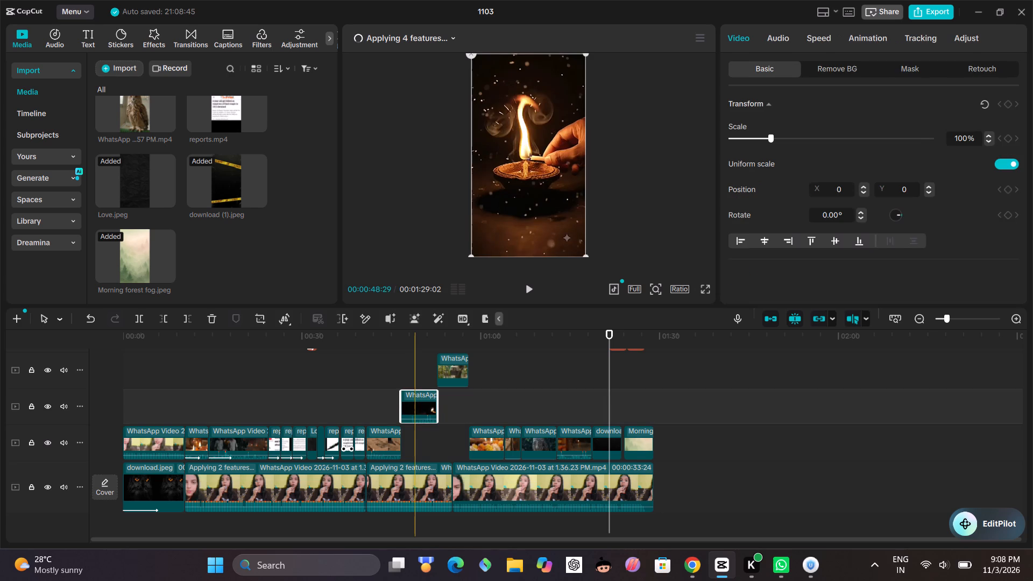
left_click_drag(415, 393, 414, 434)
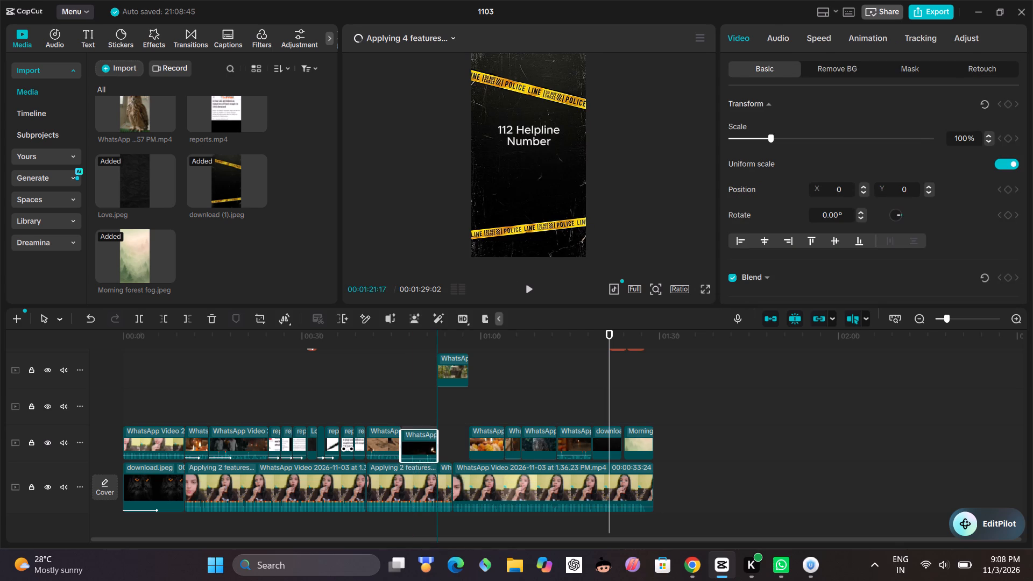
left_click_drag(414, 434, 416, 433)
left_click(457, 382)
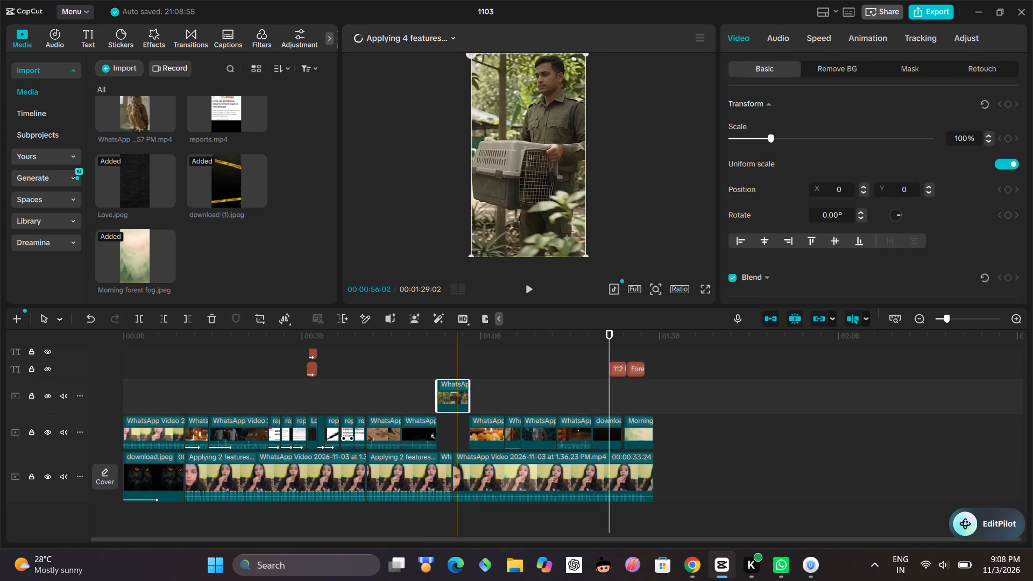
left_click_drag(457, 382, 459, 421)
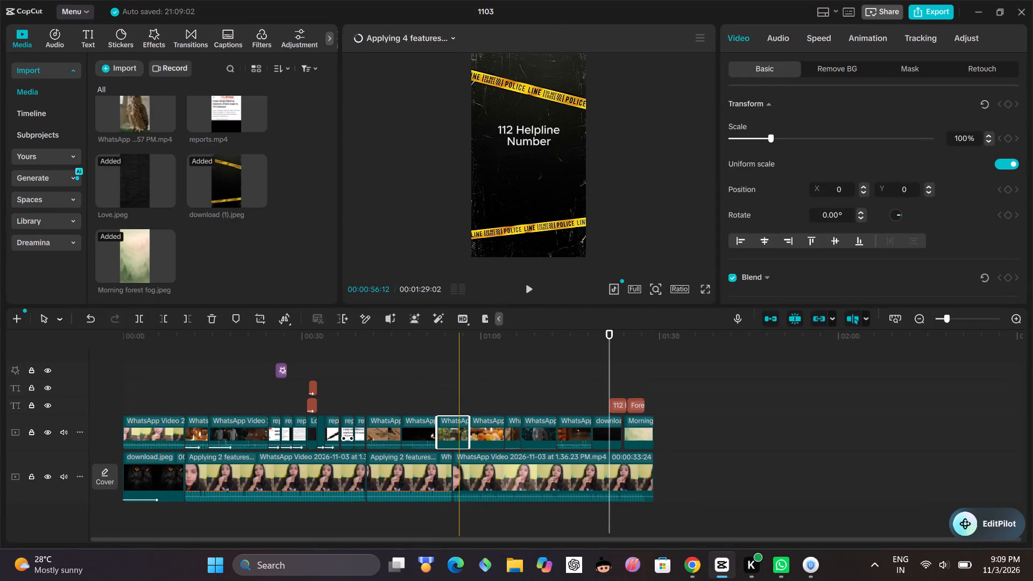
Move the 112 Helpline Number text slightly lower on the police-tape image and change its font to the bold ﾓｰﾀﾞ太字.
left_click(618, 405)
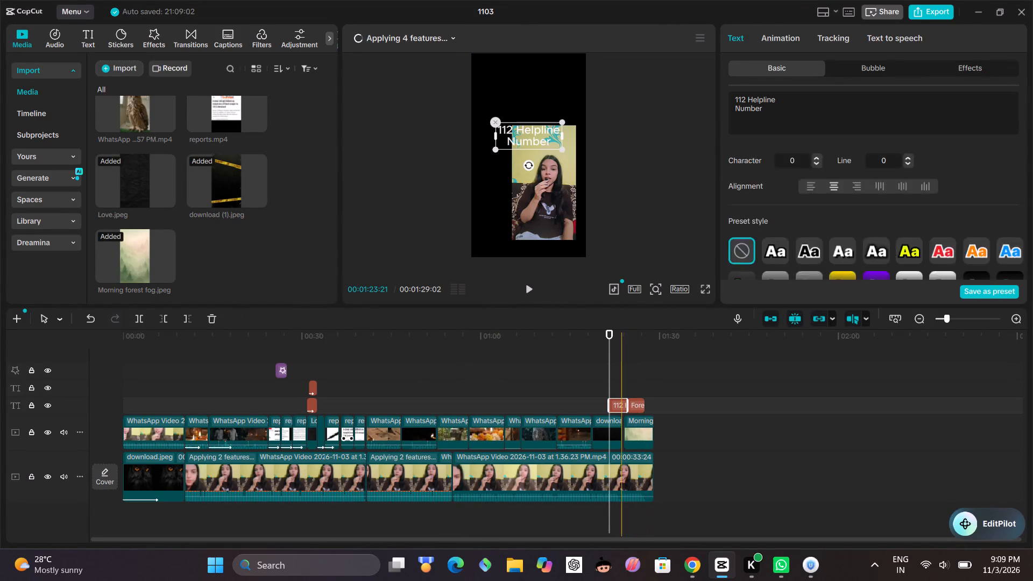
left_click(527, 122)
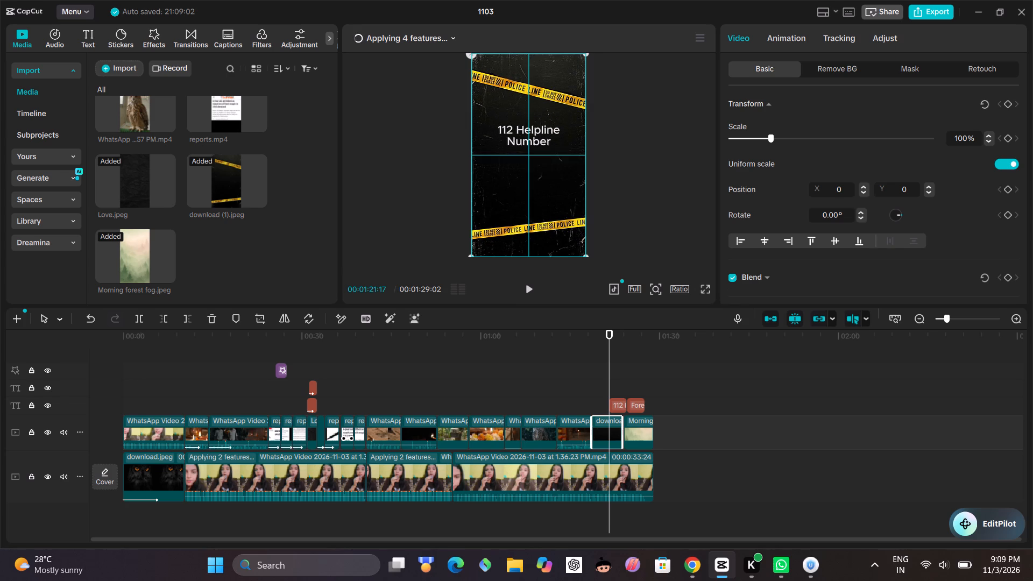
left_click(520, 132)
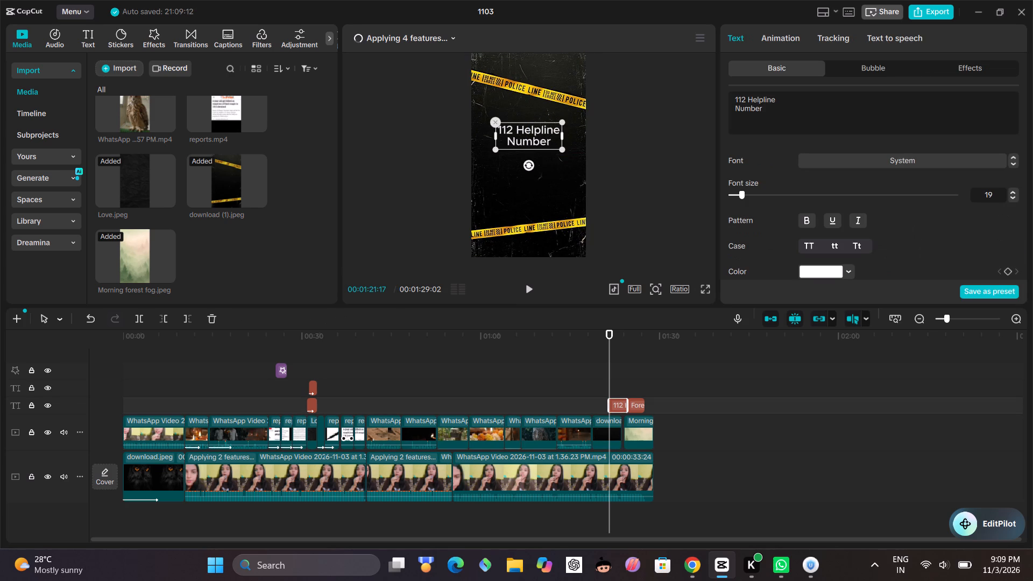
left_click_drag(536, 129, 534, 140)
triple_click(1013, 162)
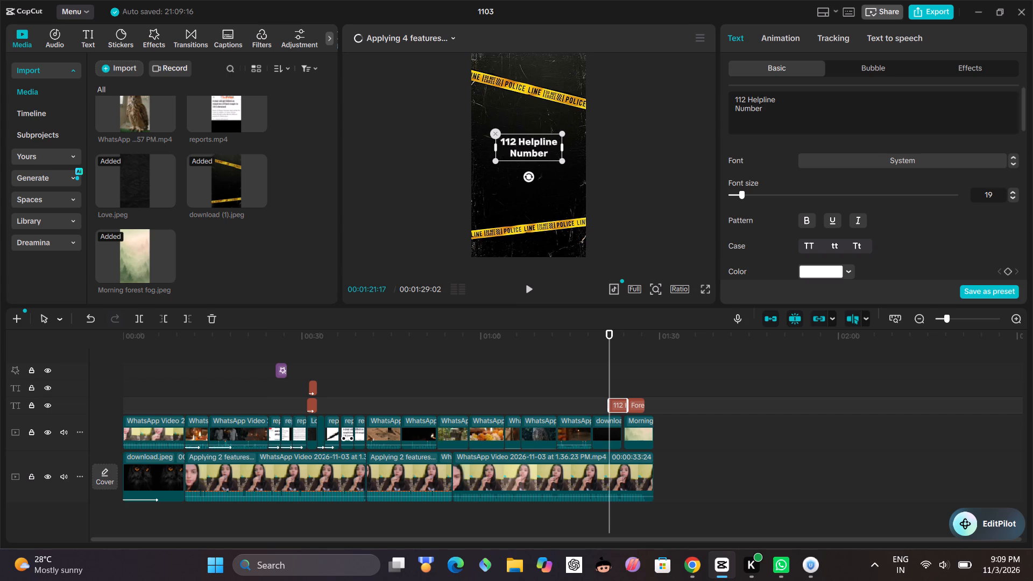
left_click(1013, 164)
triple_click(1013, 164)
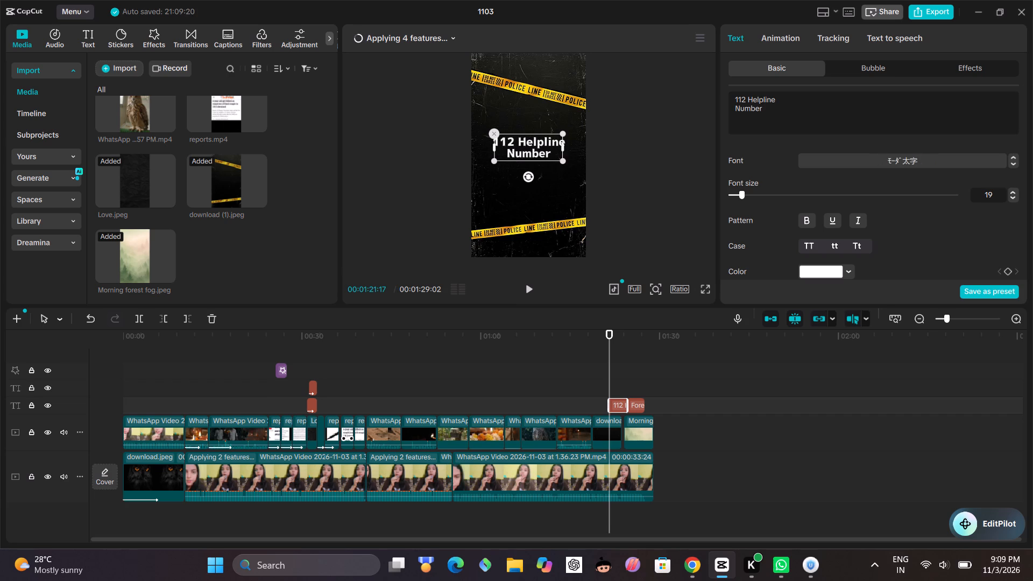
Break the text into three lines reading 112, Helpline and Number, then enlarge it and center it in the frame.
left_click(749, 96)
key("BackSpace")
key("Return")
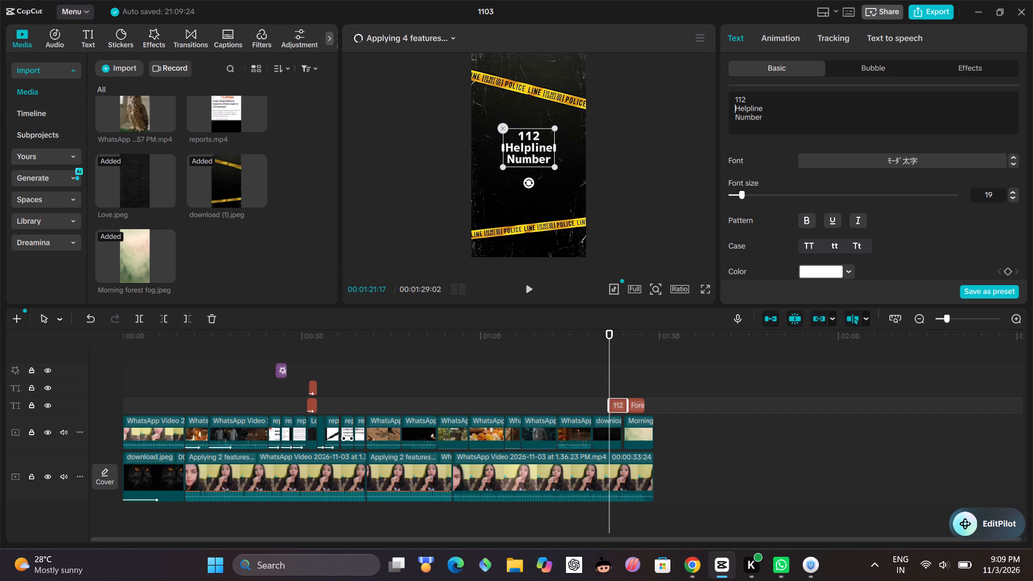
left_click_drag(553, 165, 567, 179)
left_click_drag(542, 134, 542, 145)
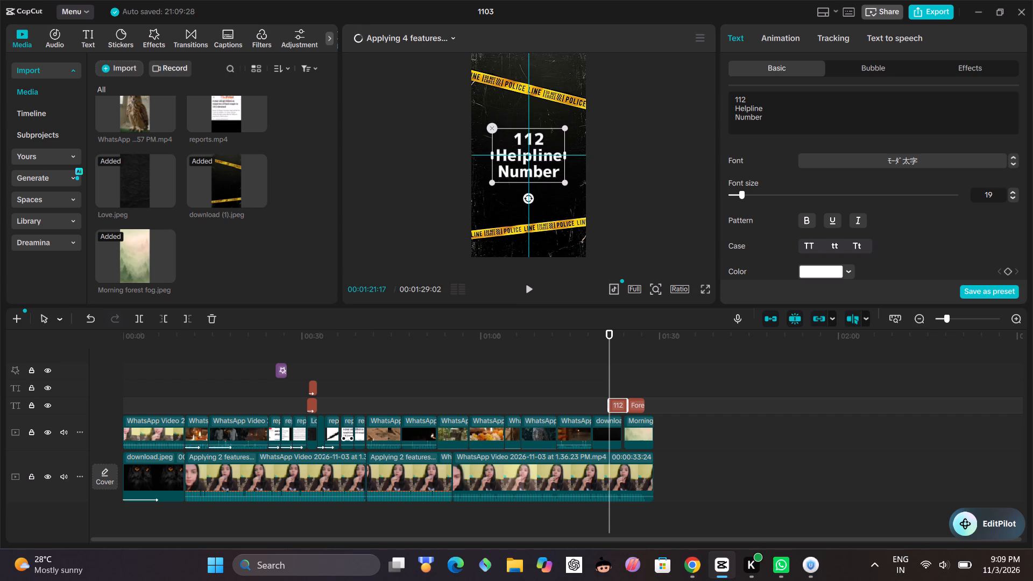
left_click_drag(542, 145, 542, 143)
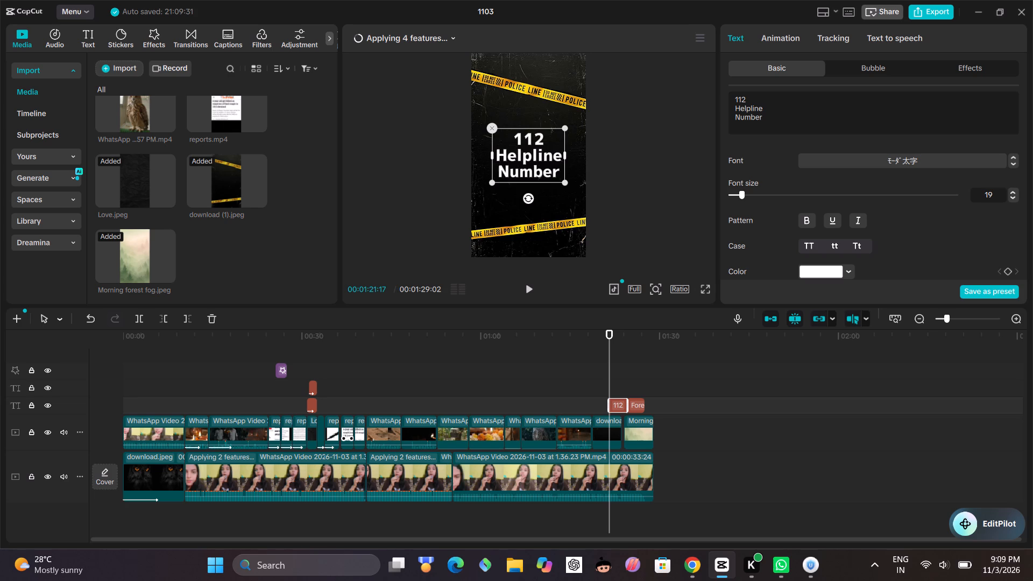
Search the stickers for "call" and add the white ringing-phone sticker to the timeline above the 112 Helpline Number text.
left_click(123, 41)
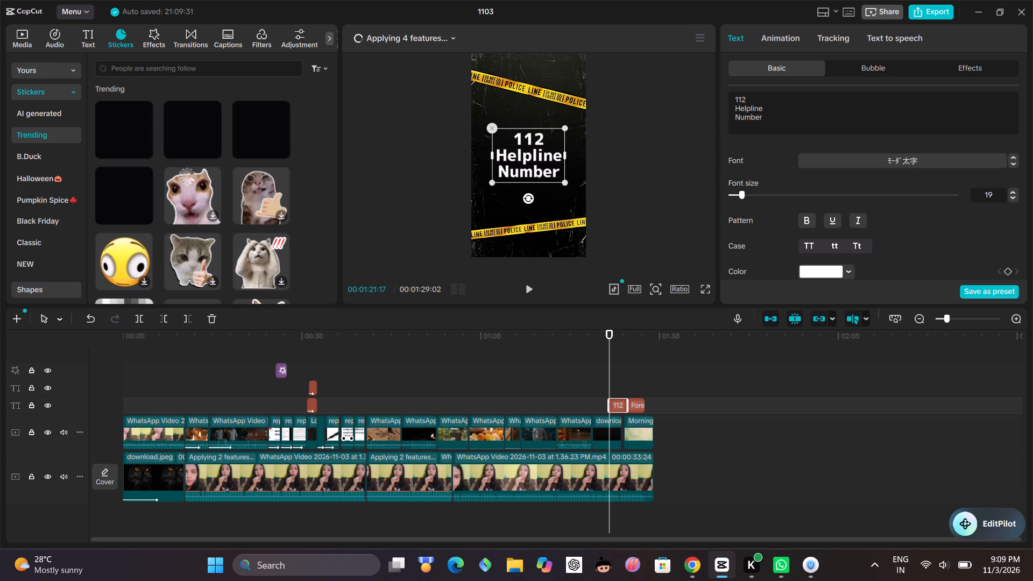
left_click(203, 67)
type("call")
key("Return")
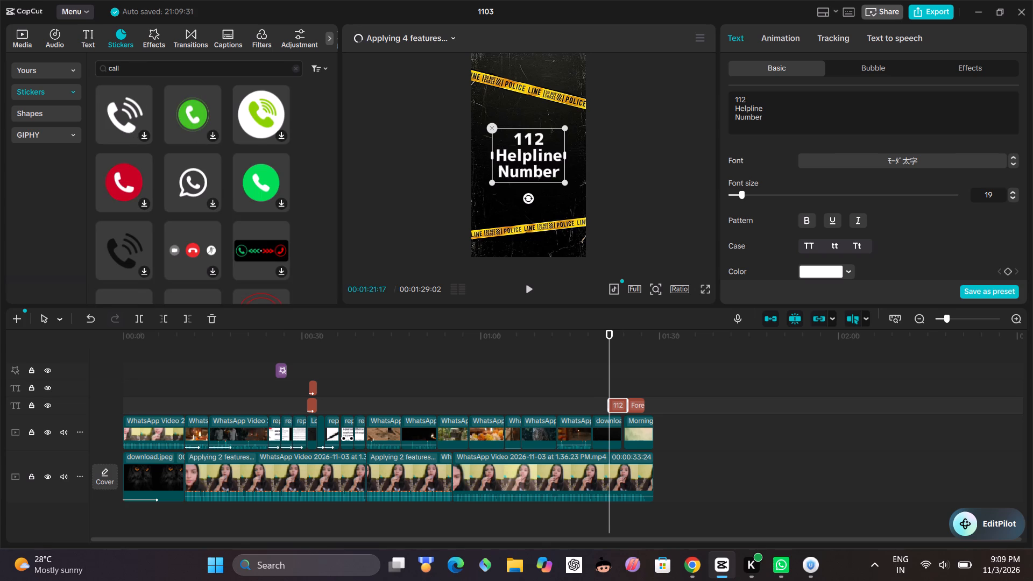
left_click(135, 114)
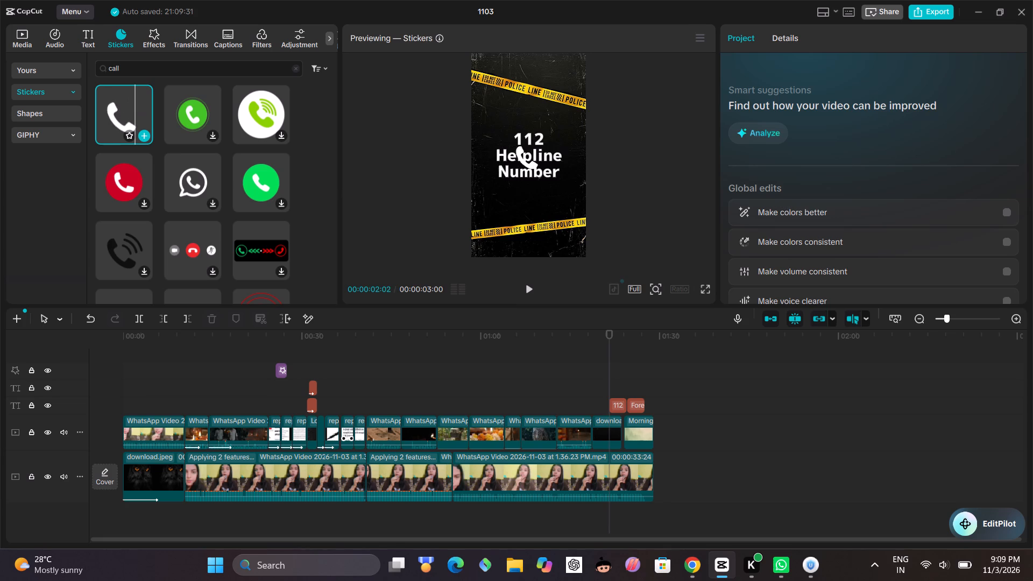
left_click(145, 136)
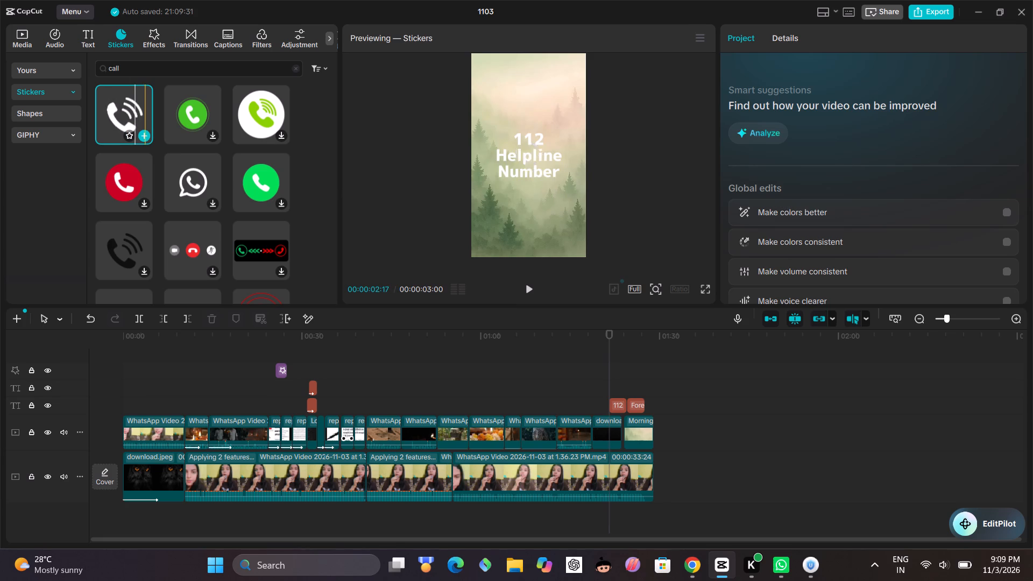
Scale the phone sticker down to about 52% and place it just before the 112, at about X -507, Y 355.
left_click_drag(520, 148, 501, 112)
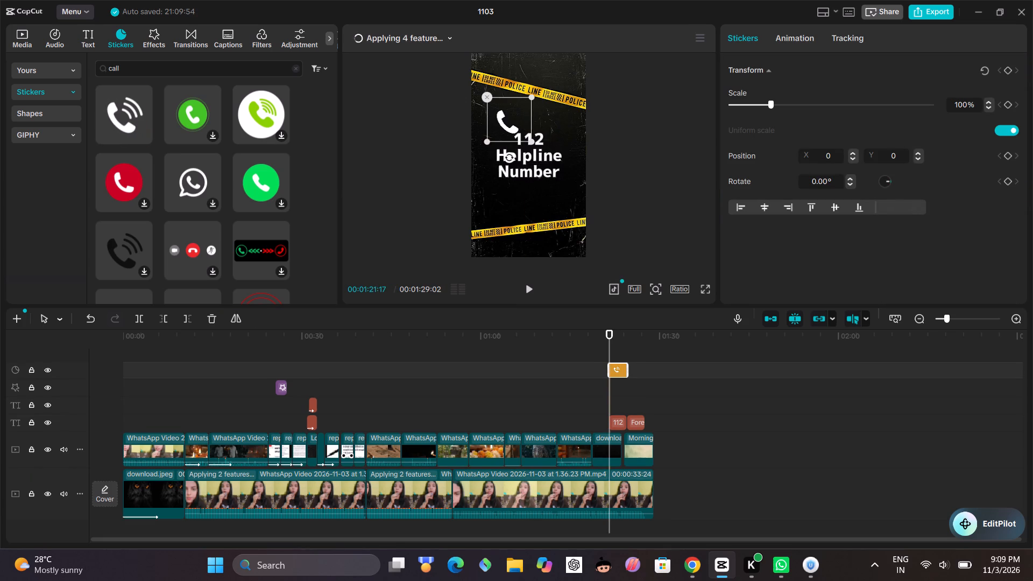
left_click_drag(501, 112, 490, 115)
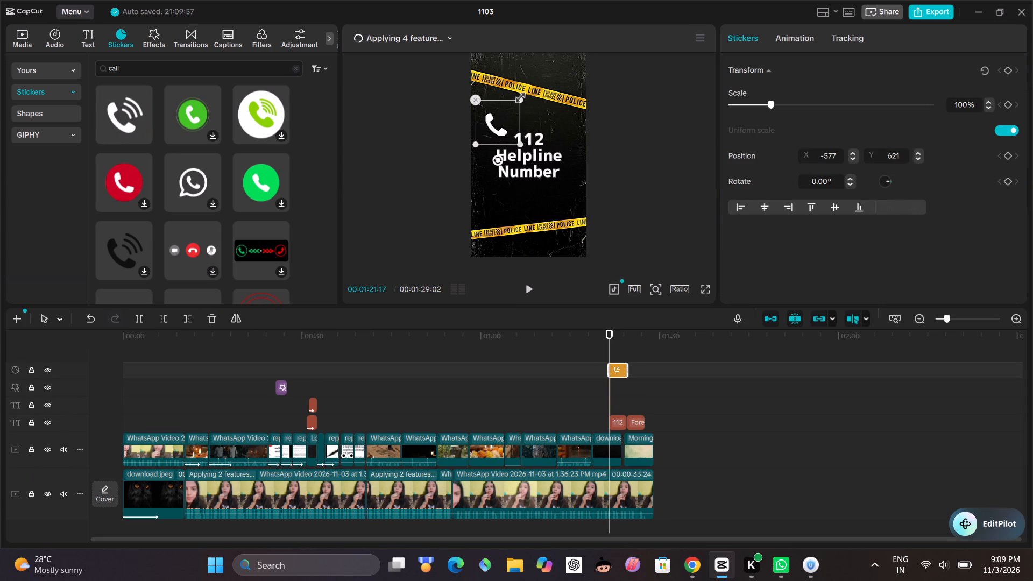
left_click_drag(518, 95, 508, 114)
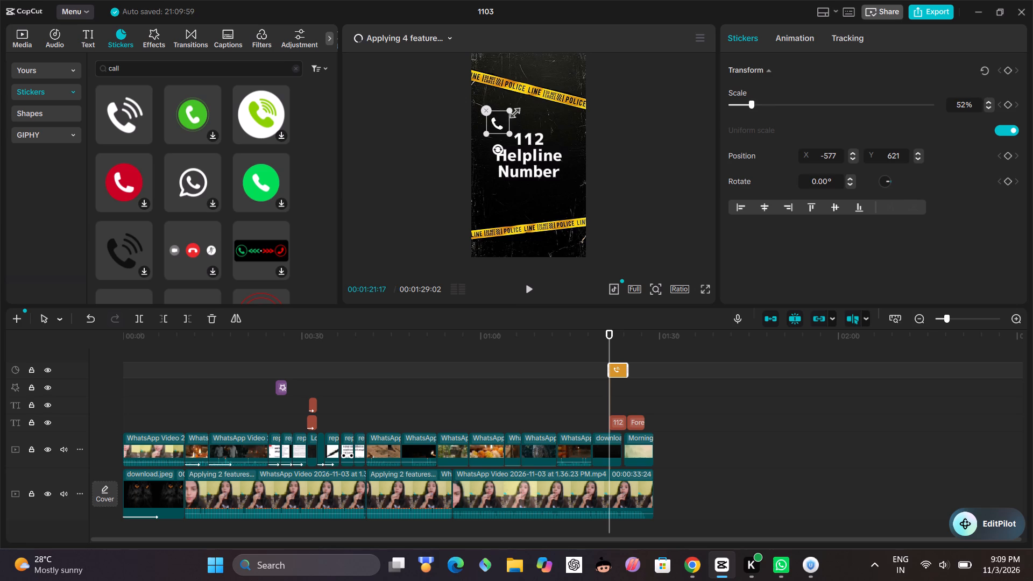
left_click_drag(495, 115, 493, 128)
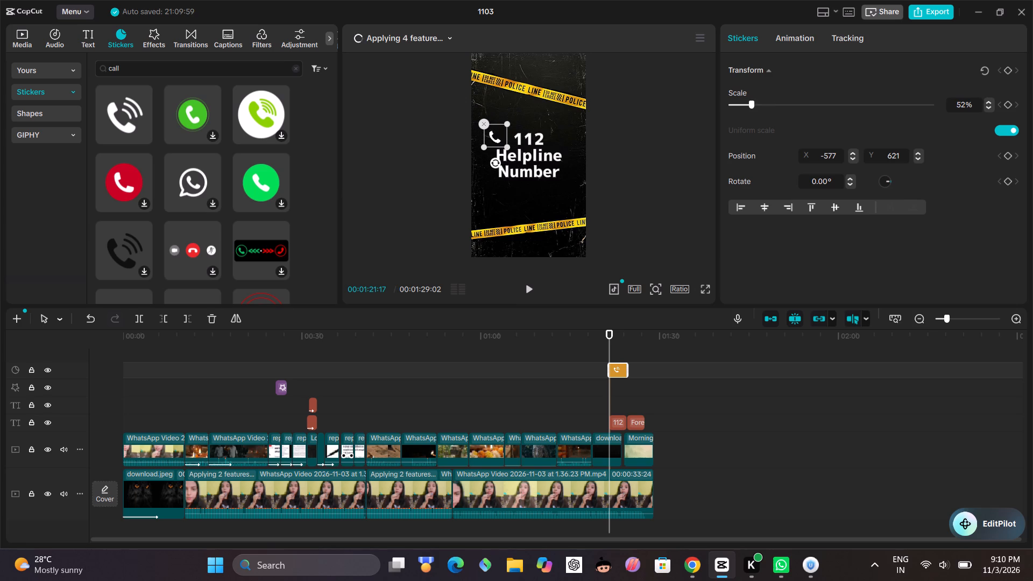
left_click_drag(493, 128, 499, 129)
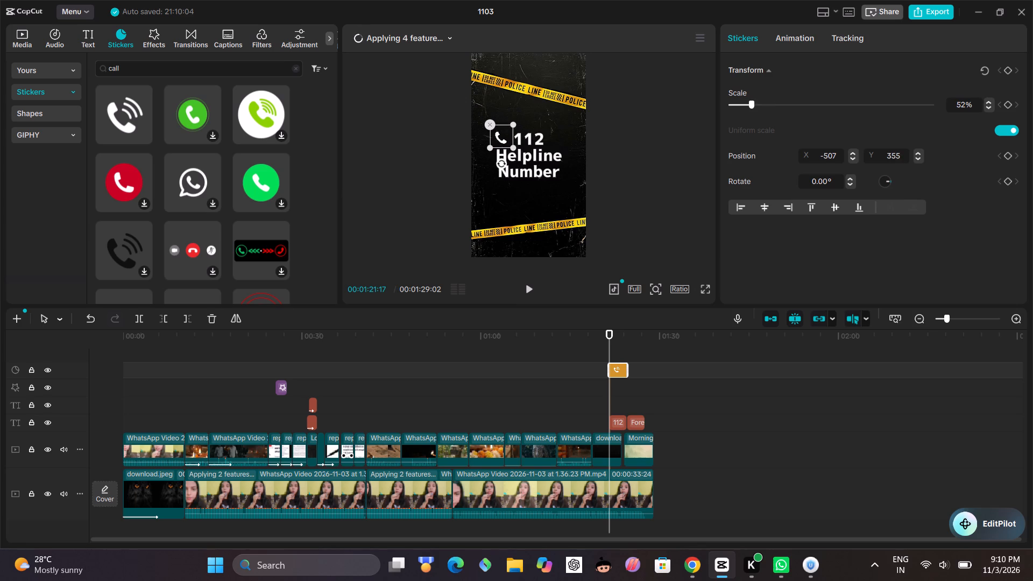
left_click(603, 136)
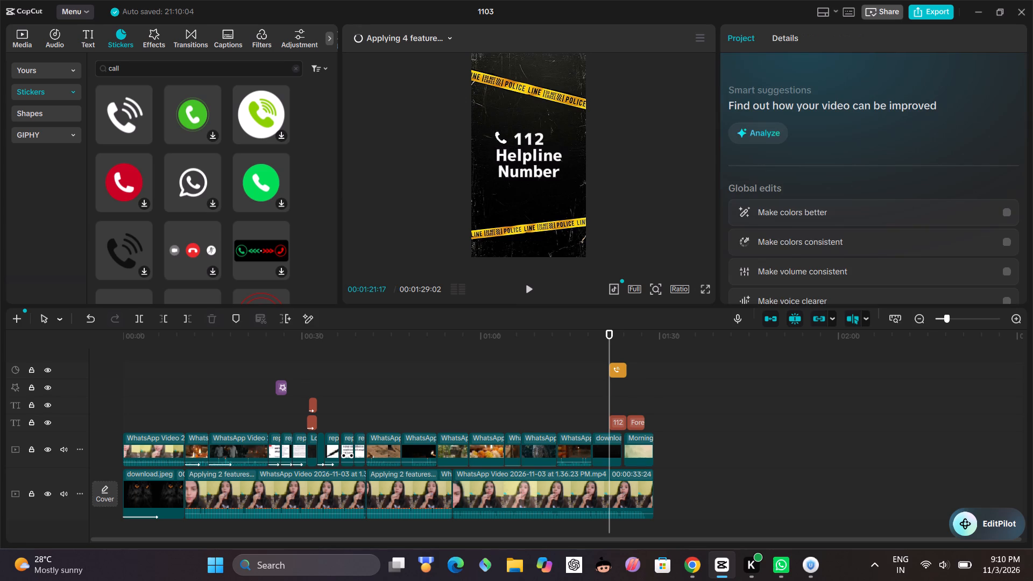
Trim the phone sticker clip to end with the police-tape image and play back that section.
left_click(624, 369)
left_click(626, 371)
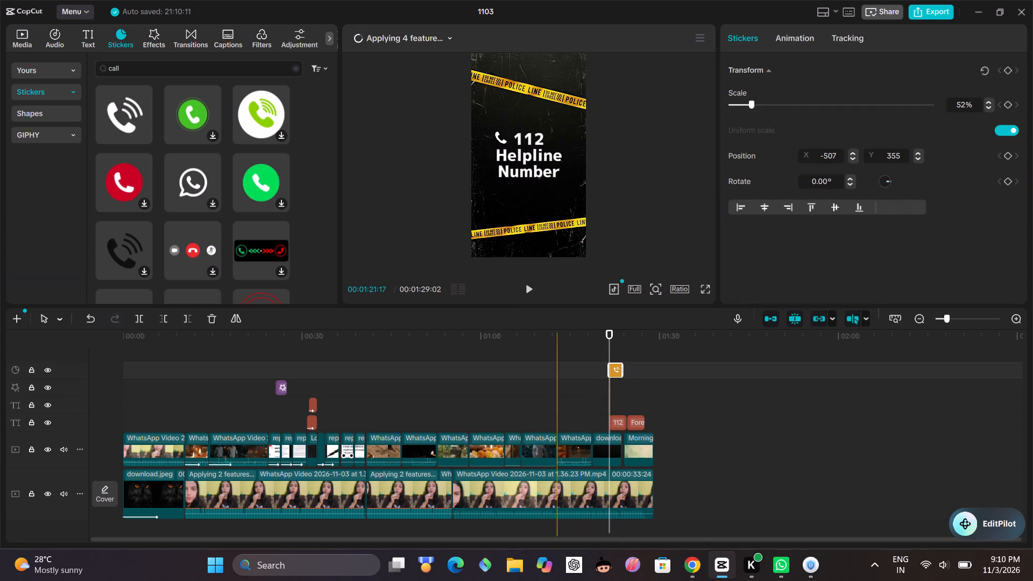
left_click(531, 287)
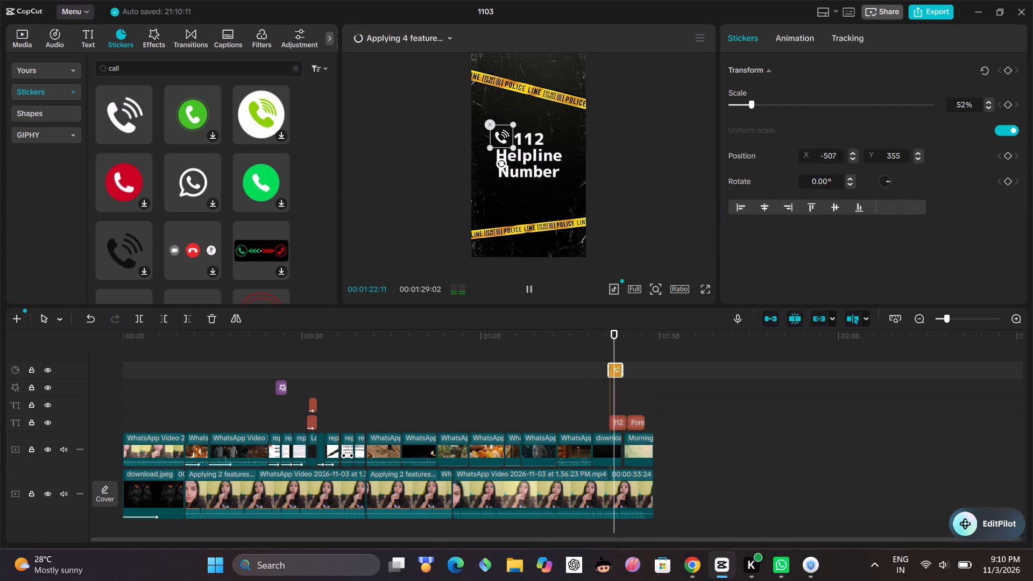
left_click(531, 287)
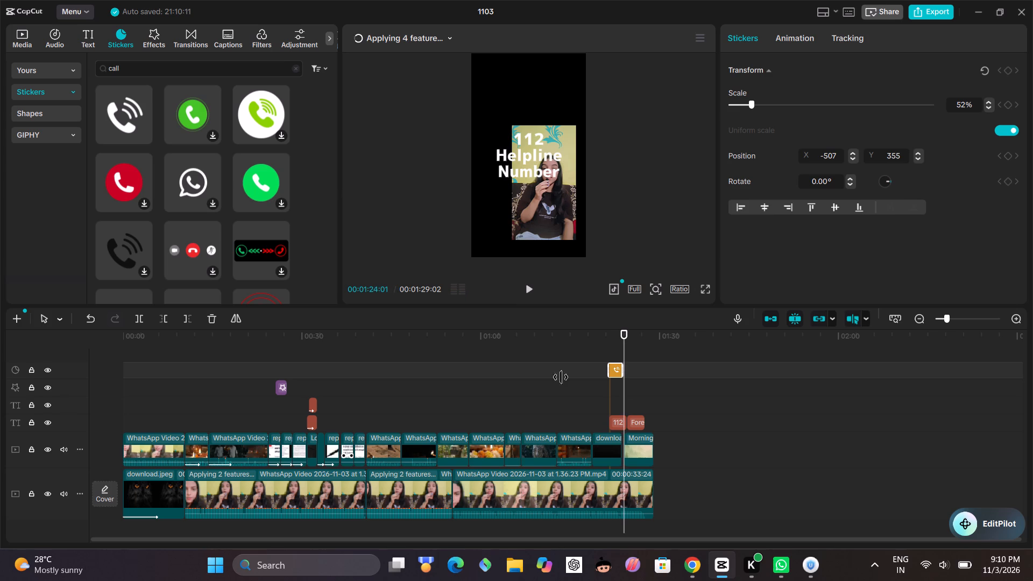
Move the 112 Helpline Number text clip and the phone sticker clip earlier to start with the police-tape image.
left_click(619, 417)
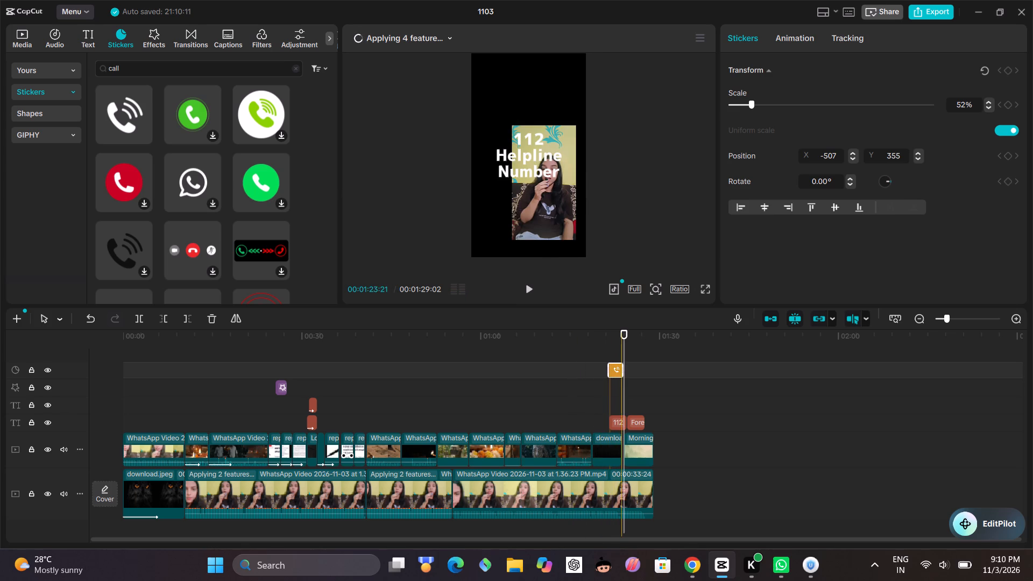
left_click_drag(618, 415, 599, 422)
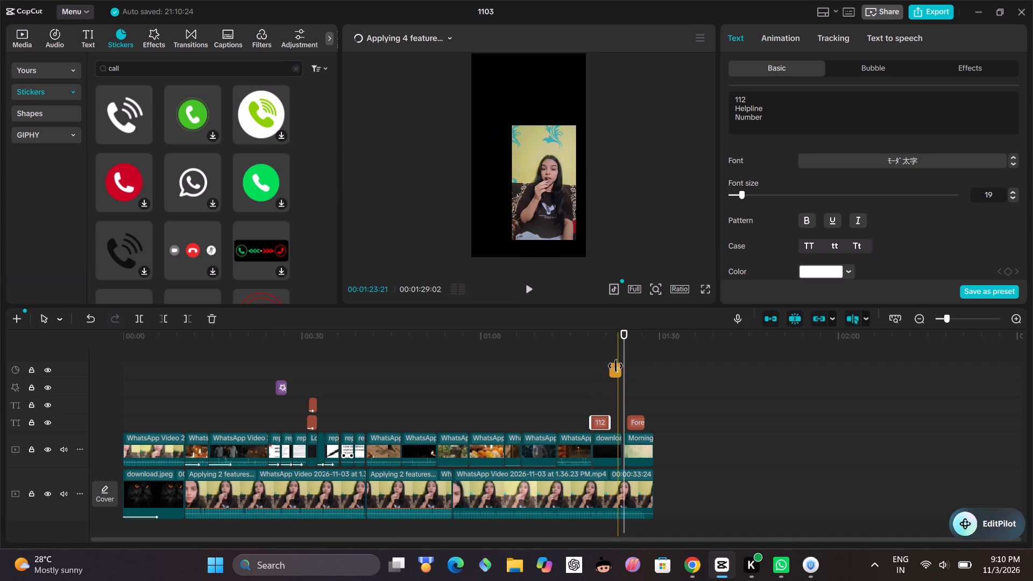
left_click(615, 366)
left_click_drag(617, 371, 609, 372)
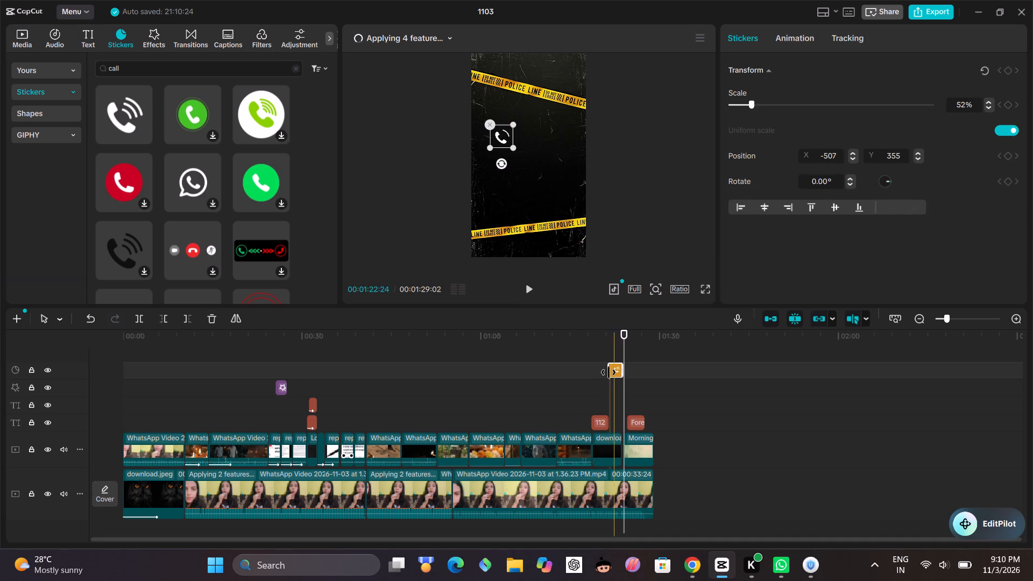
left_click_drag(609, 372, 599, 373)
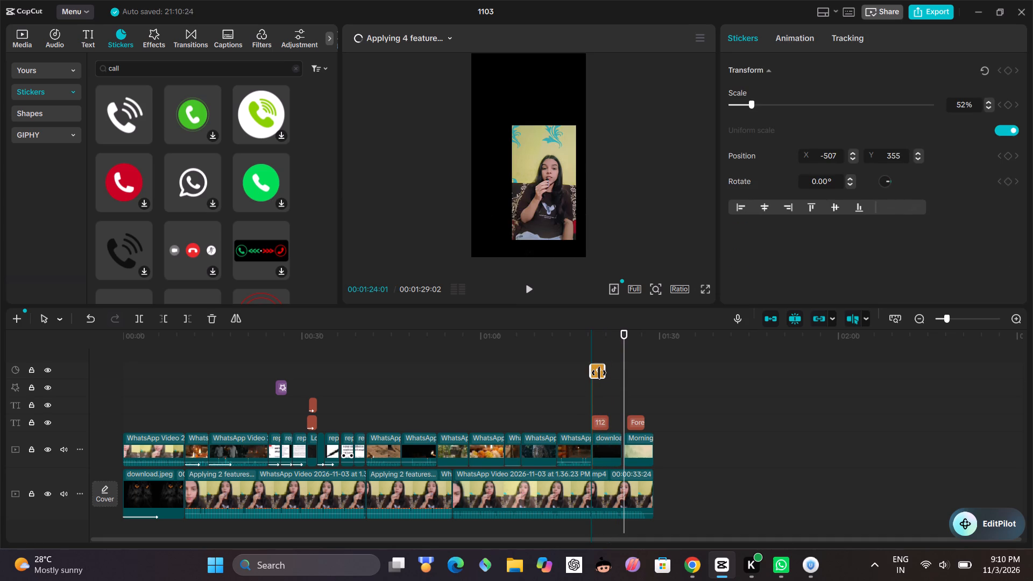
left_click_drag(599, 373, 599, 410)
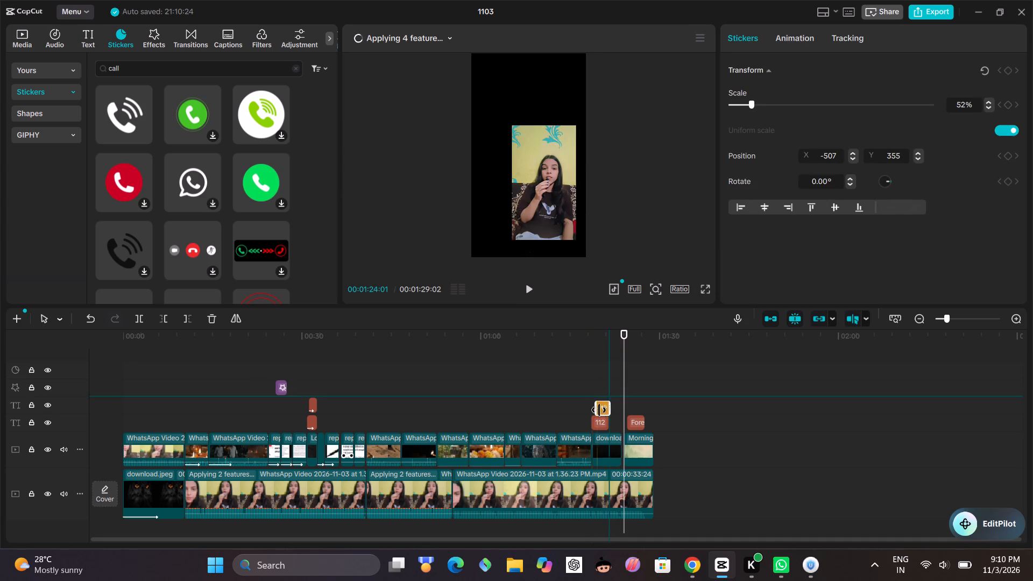
left_click_drag(599, 410, 600, 410)
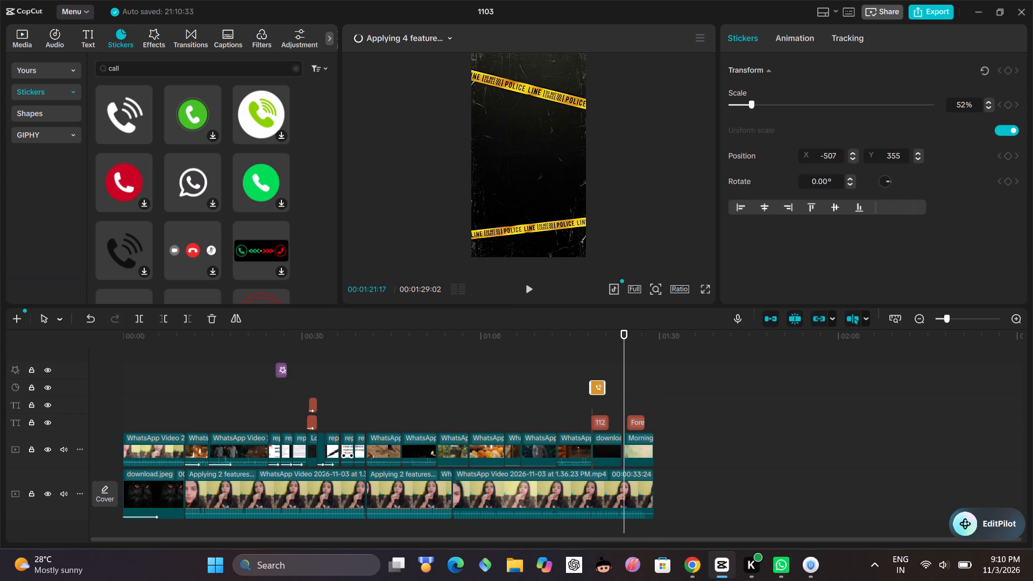
Shorten the Forest Department text clip, fit it directly after the 112 text over the police-tape image, and play back the section.
left_click(640, 419)
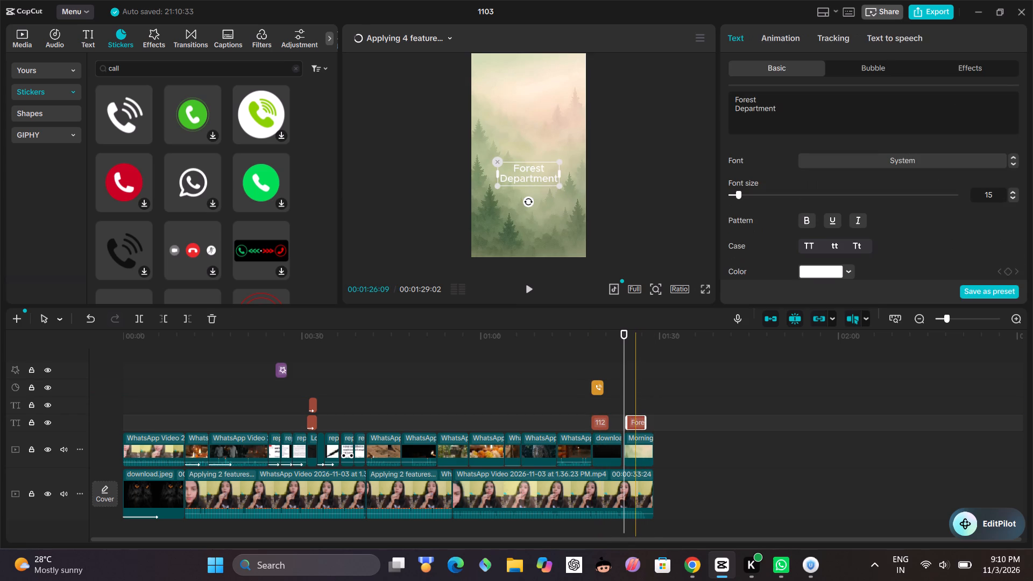
left_click_drag(636, 422, 617, 427)
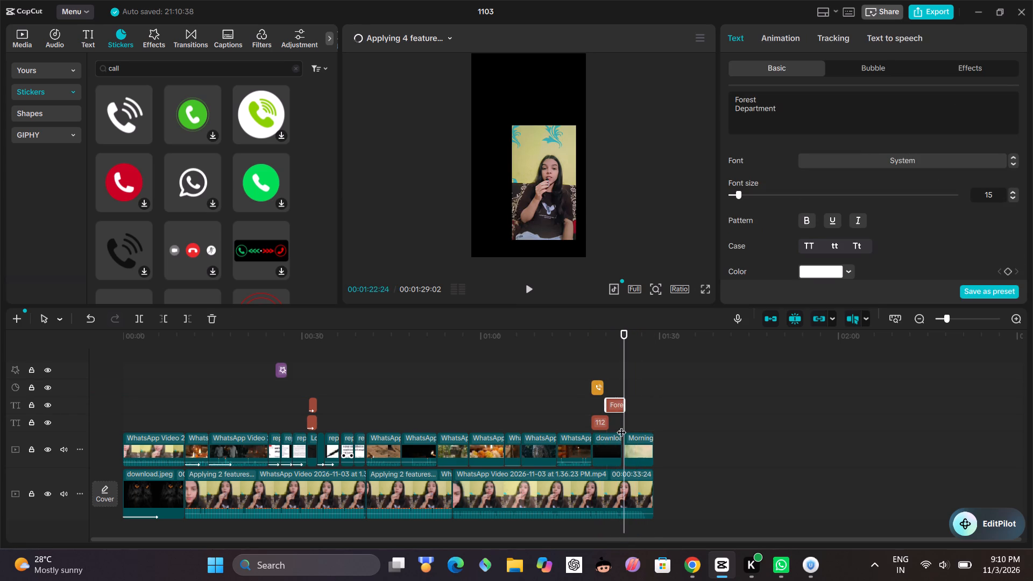
left_click(622, 405)
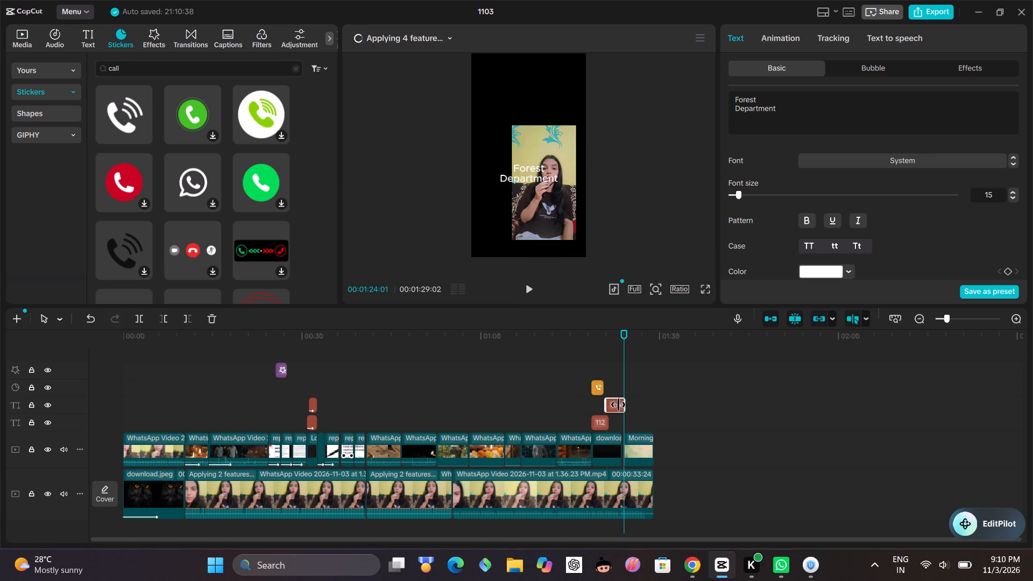
left_click(615, 406)
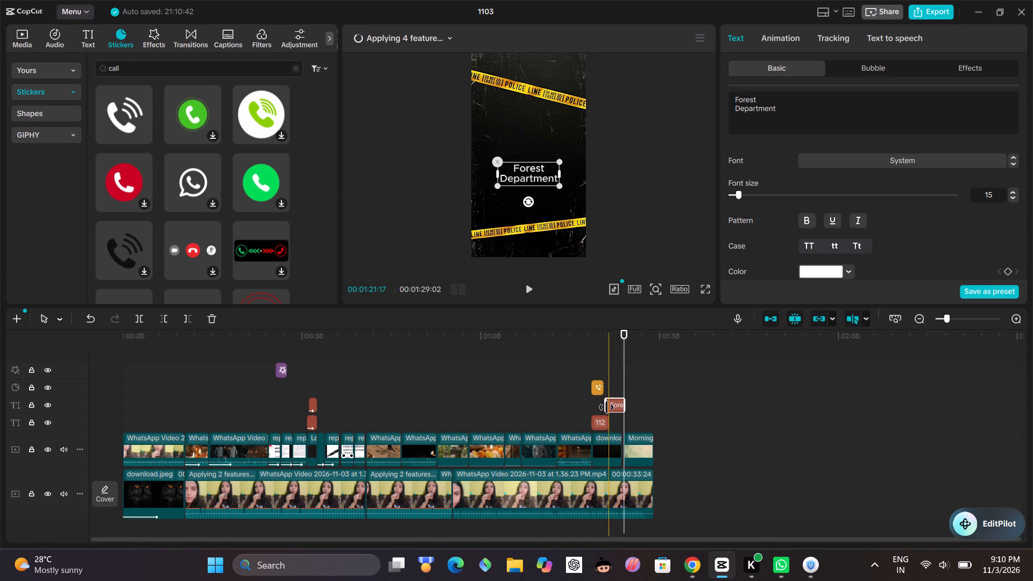
left_click(606, 407)
left_click_drag(615, 405, 617, 409)
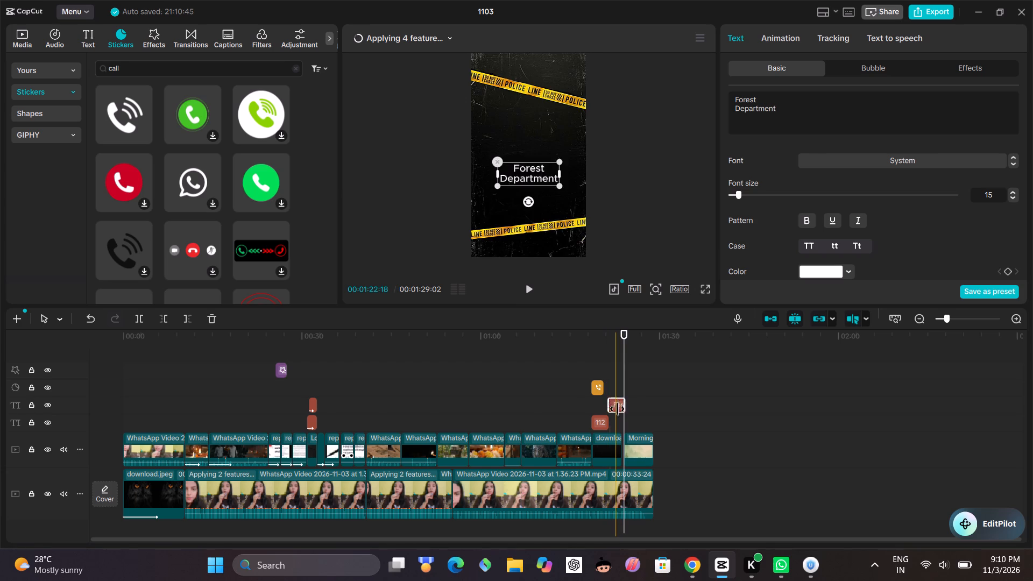
left_click_drag(617, 409, 617, 428)
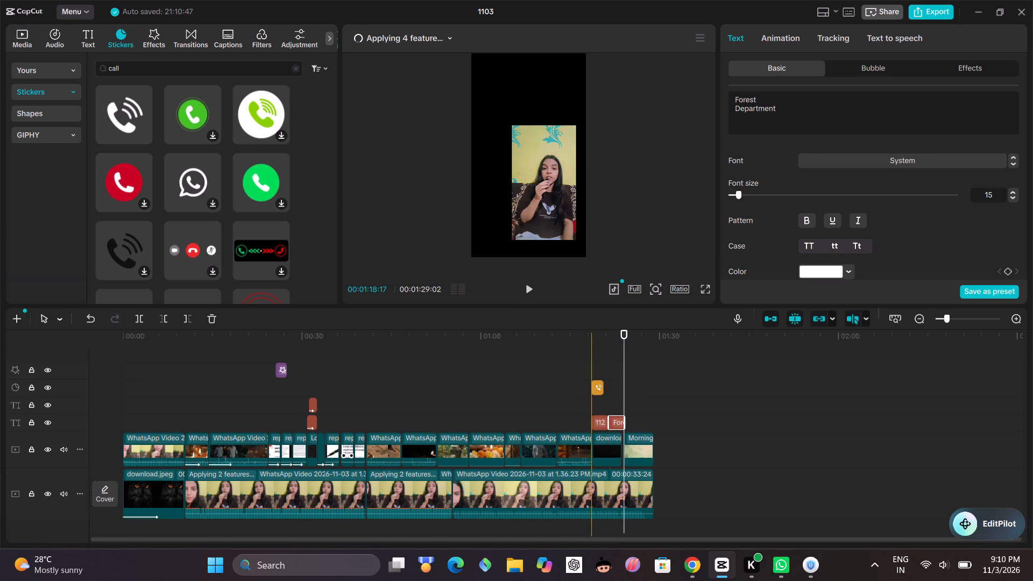
left_click(582, 401)
left_click(525, 288)
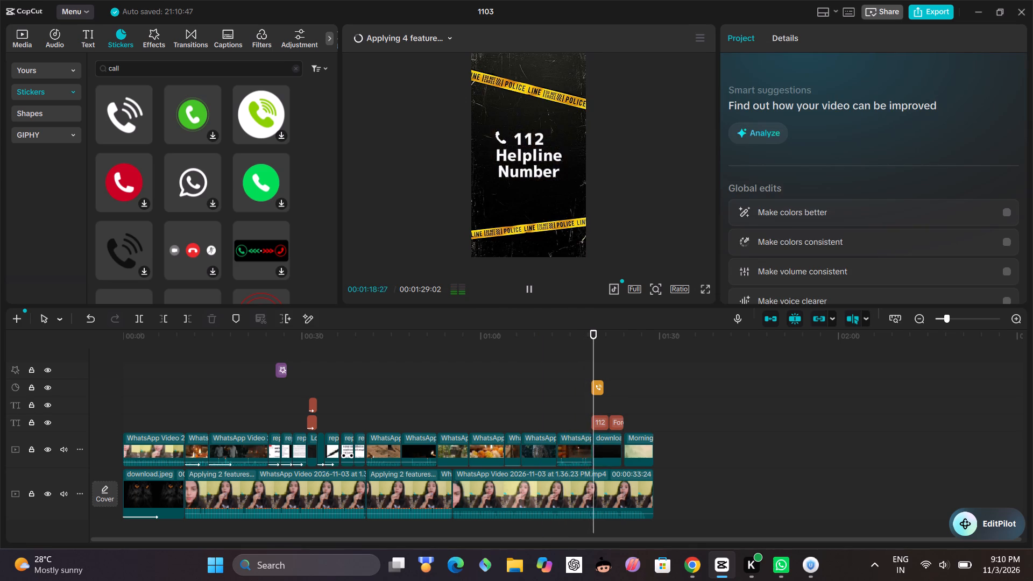
left_click(532, 287)
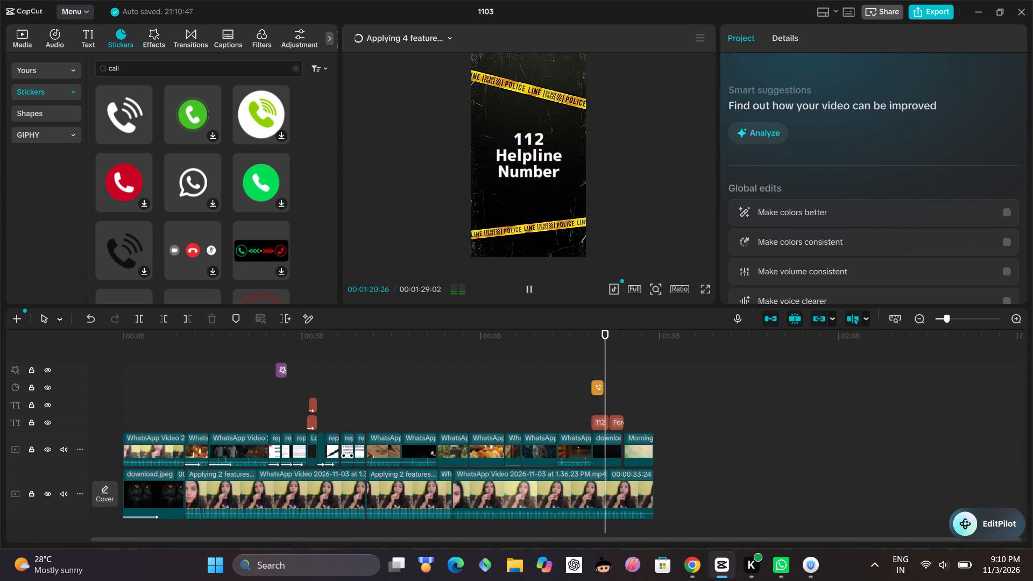
Shorten the police-tape image clip so it ends at the playhead, near the end of the 112 text.
left_click(615, 443)
left_click_drag(622, 443, 613, 438)
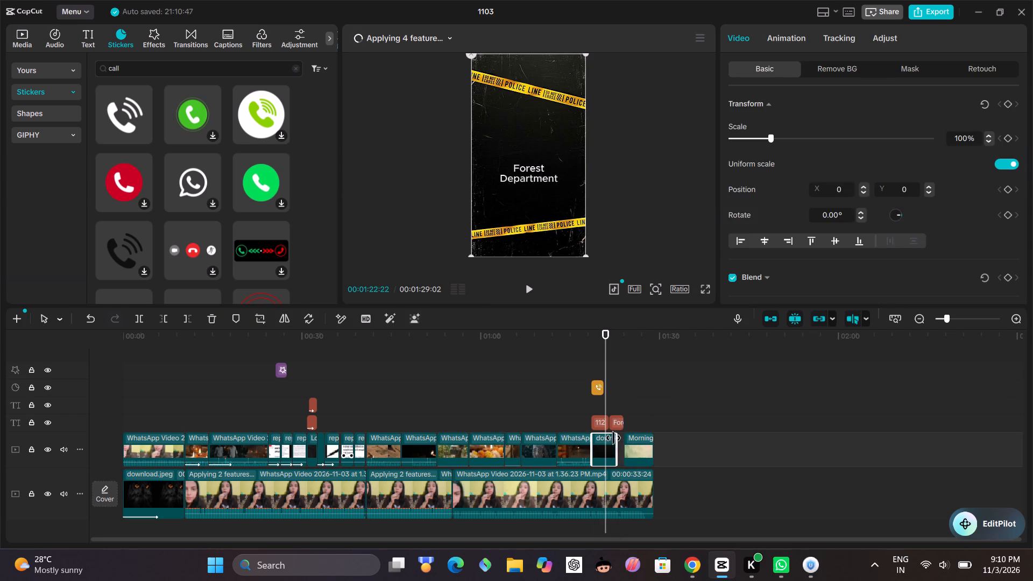
left_click_drag(613, 438, 606, 438)
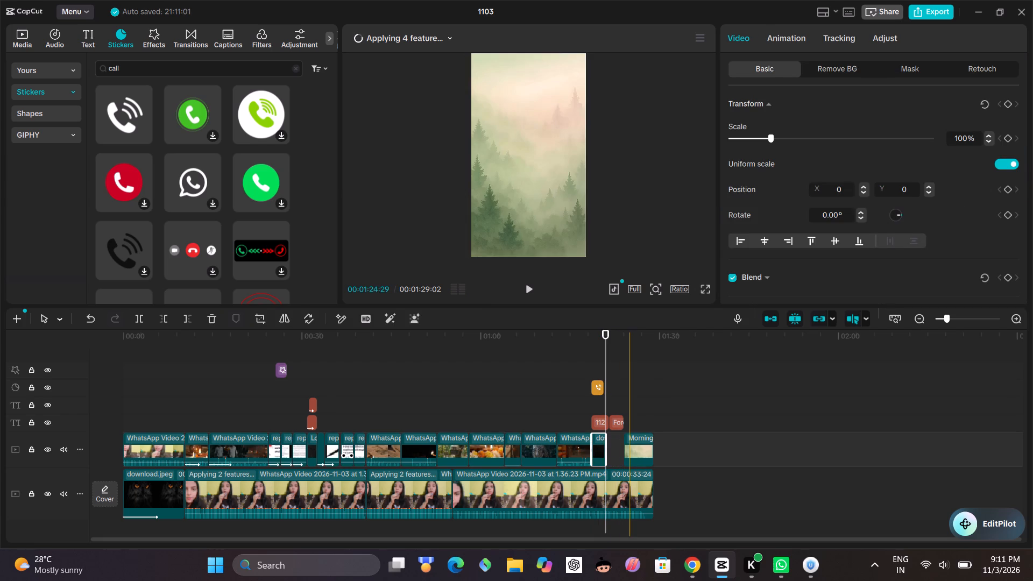
Extend the forest image's start back to the police-tape image, trim its end to match the Forest Department text, and play the section.
left_click(629, 437)
left_click_drag(627, 436, 612, 436)
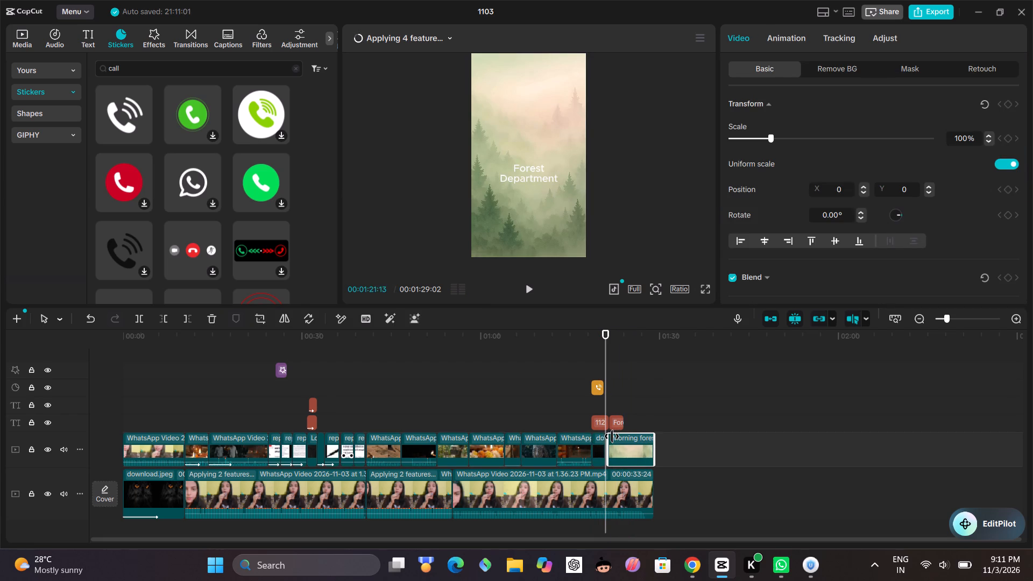
left_click_drag(612, 436, 609, 436)
left_click_drag(657, 448, 640, 447)
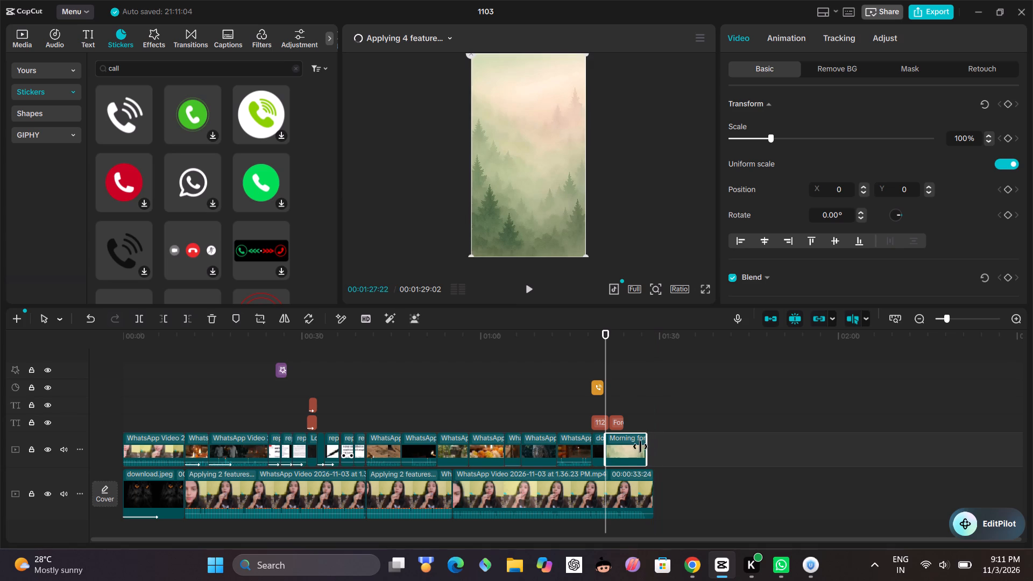
left_click_drag(640, 447, 626, 449)
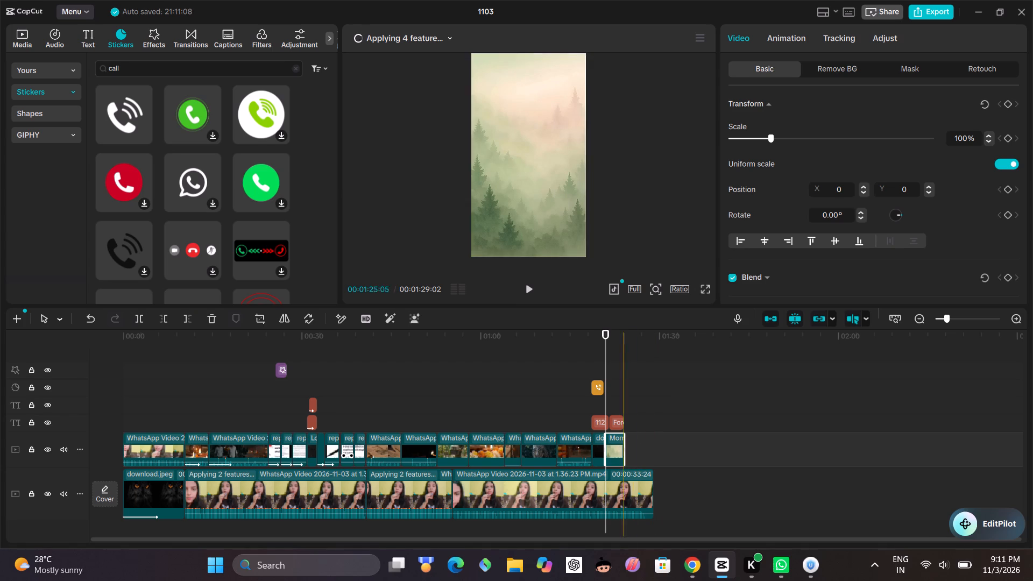
left_click(529, 285)
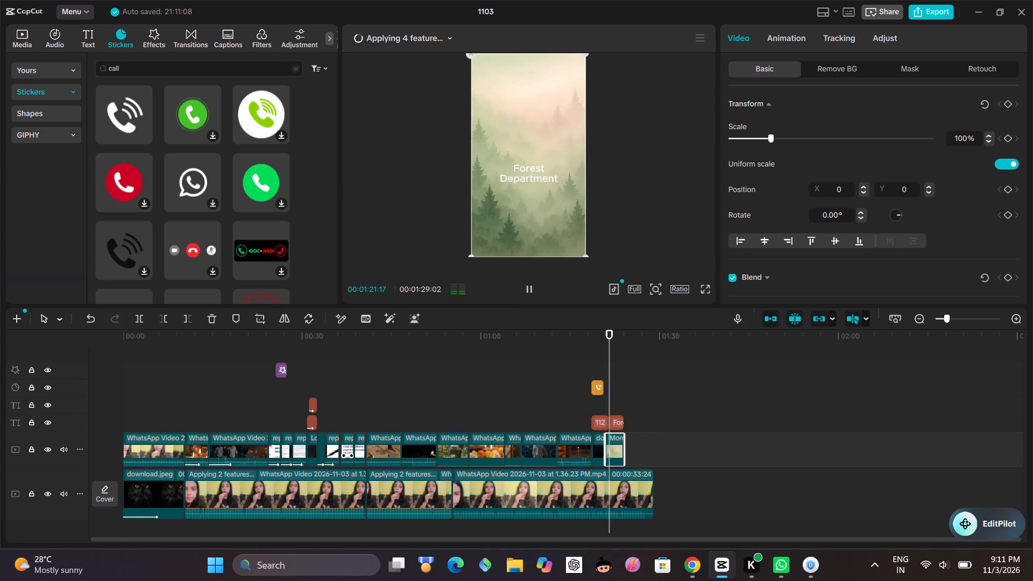
left_click(529, 285)
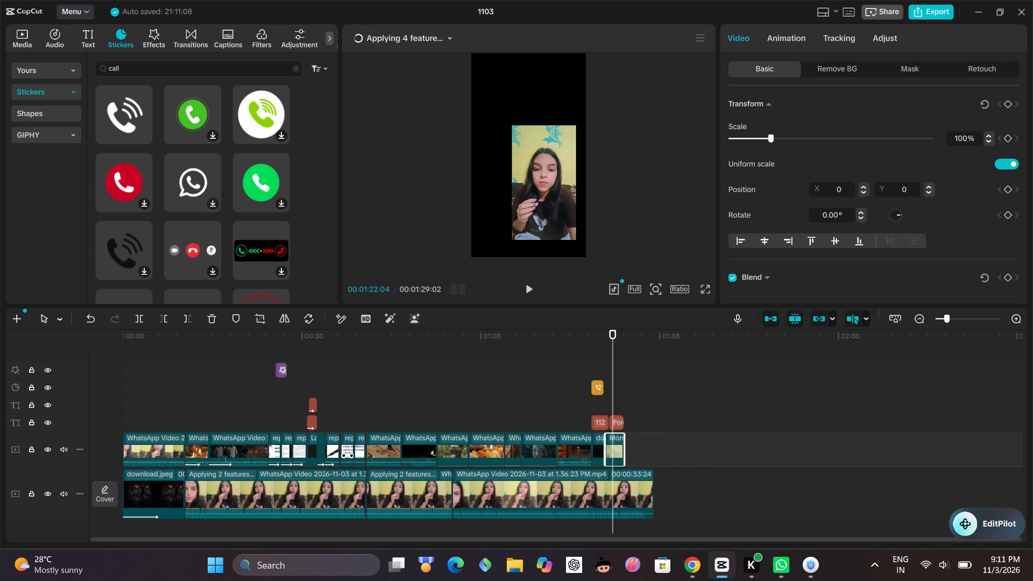
Move the Forest Department text up to the middle of the forest image and enlarge it to nearly the frame's width.
left_click(613, 421)
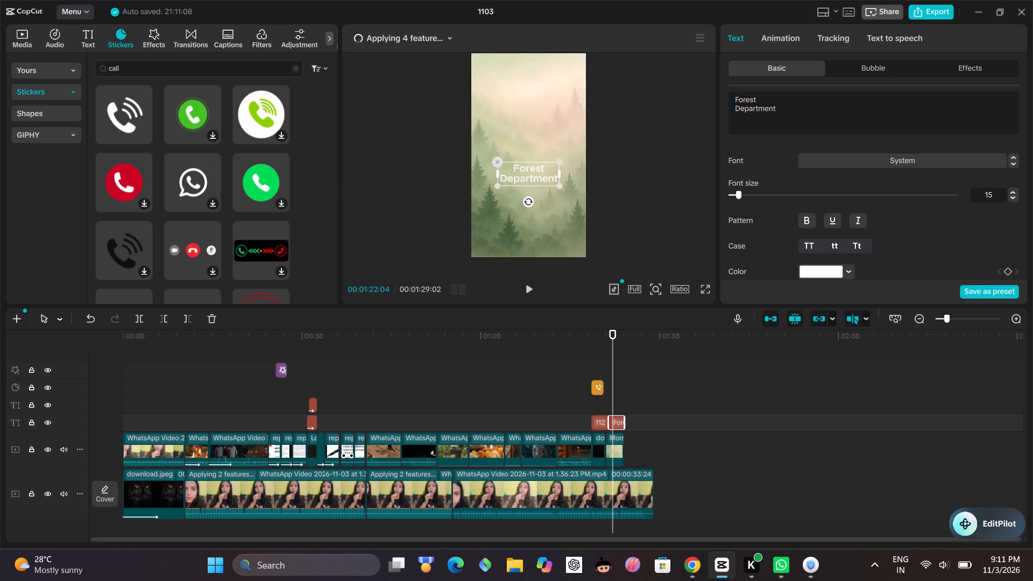
left_click_drag(536, 165, 534, 149)
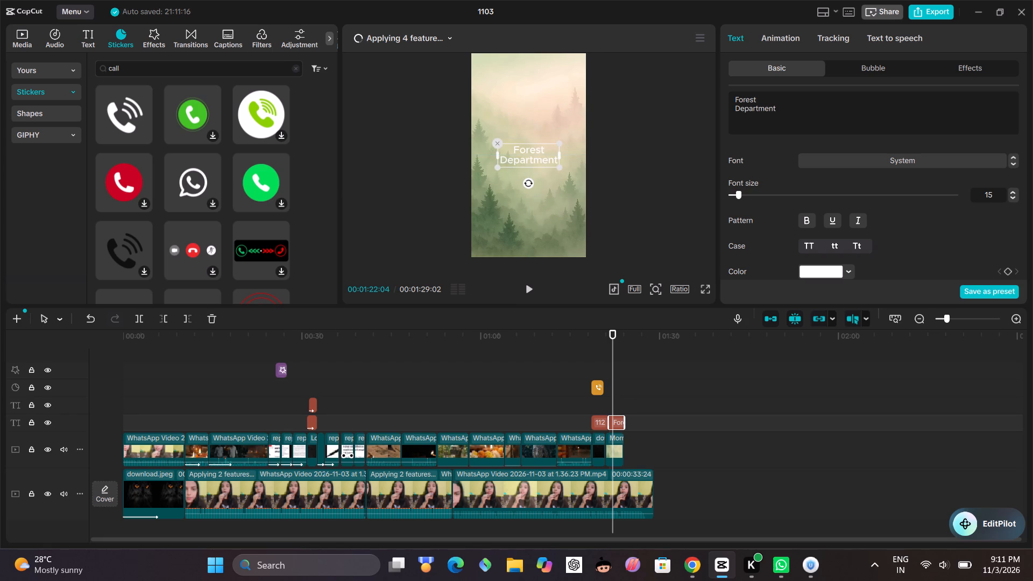
left_click(553, 173)
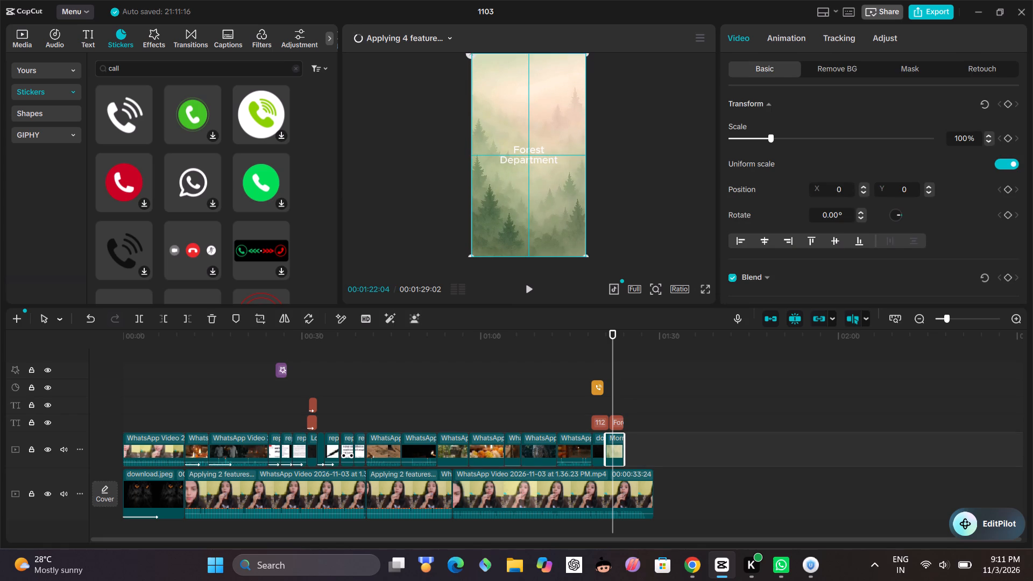
left_click(529, 161)
left_click(545, 150)
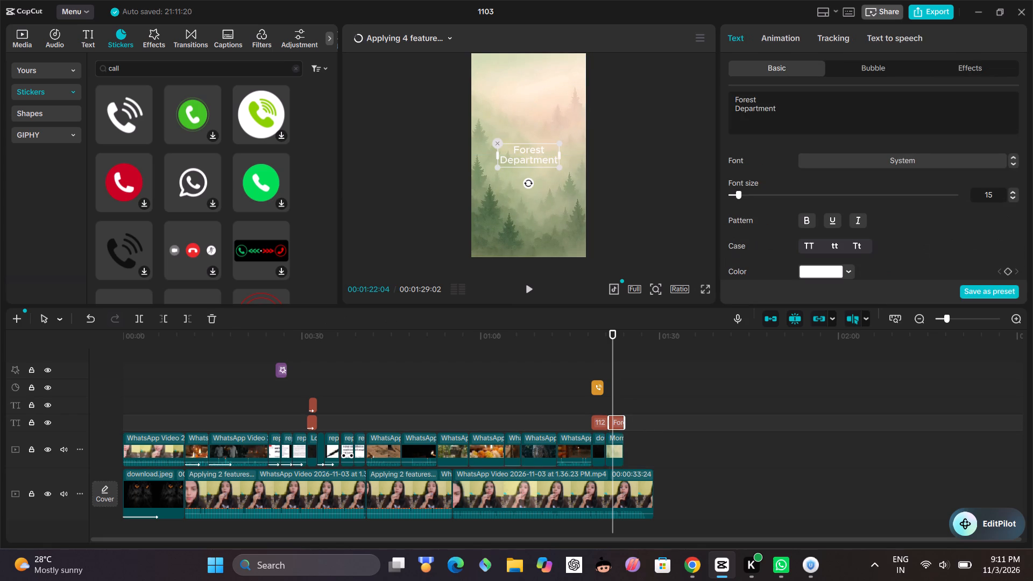
left_click_drag(557, 167, 570, 201)
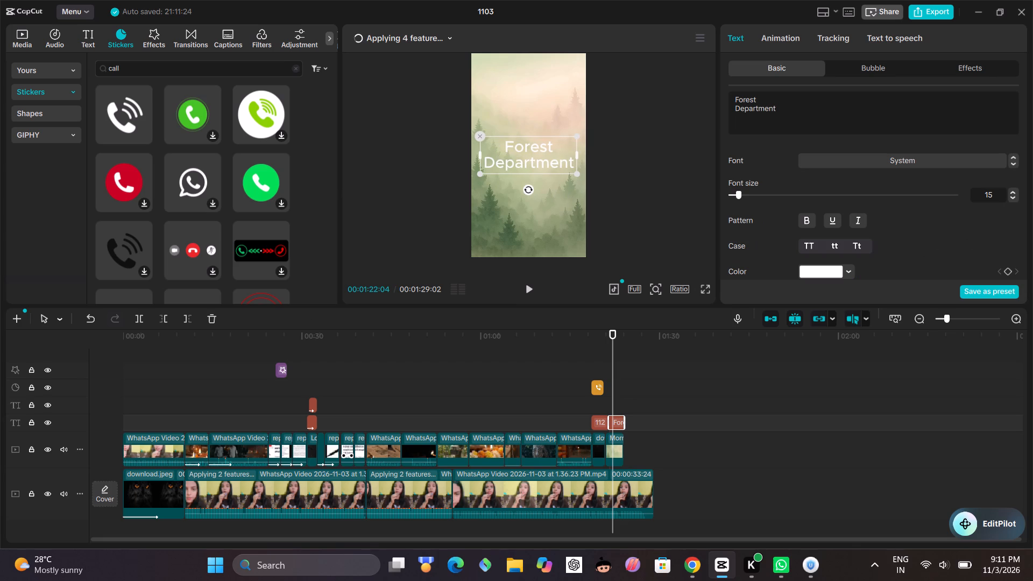
Set the Forest Department text to the Poppins-Bd font in bold at size 21.
double_click(1013, 163)
left_click(1011, 163)
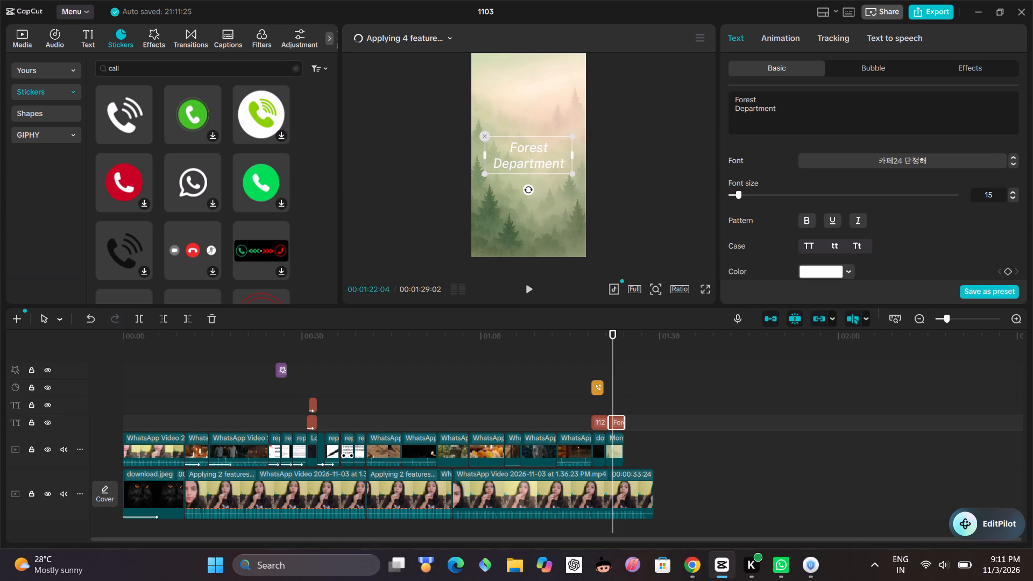
left_click(1011, 163)
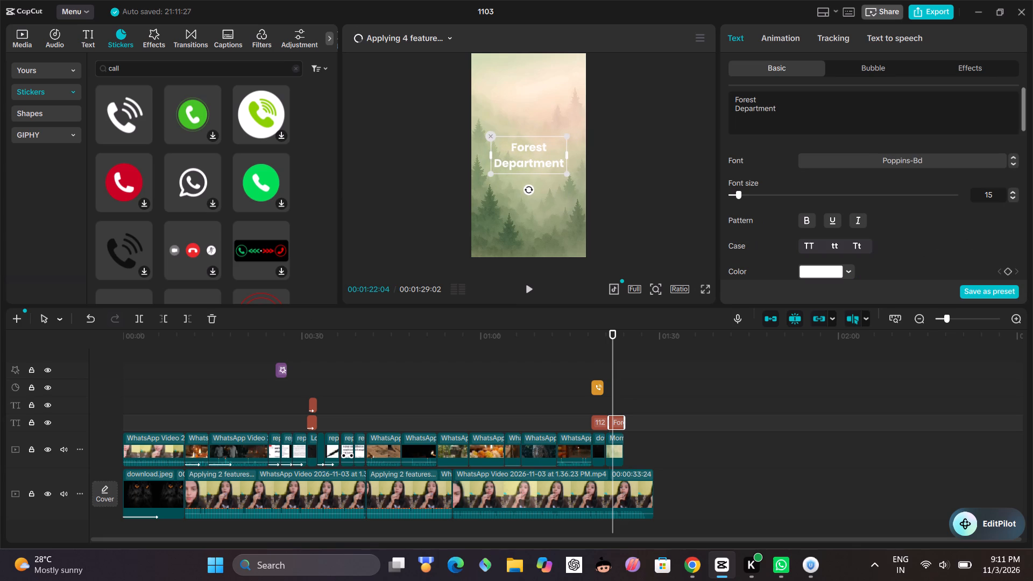
left_click(805, 221)
left_click(757, 190)
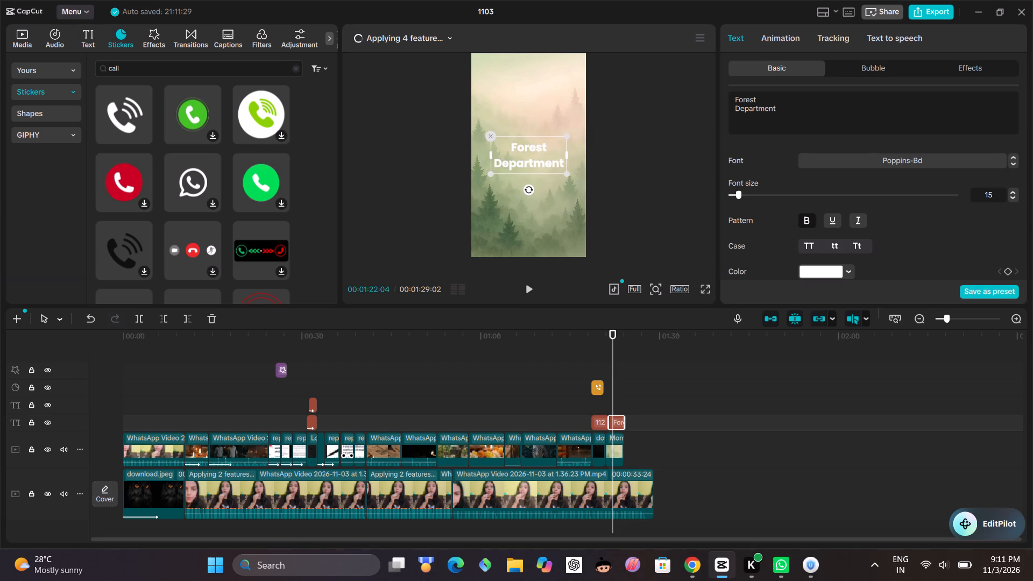
left_click(747, 196)
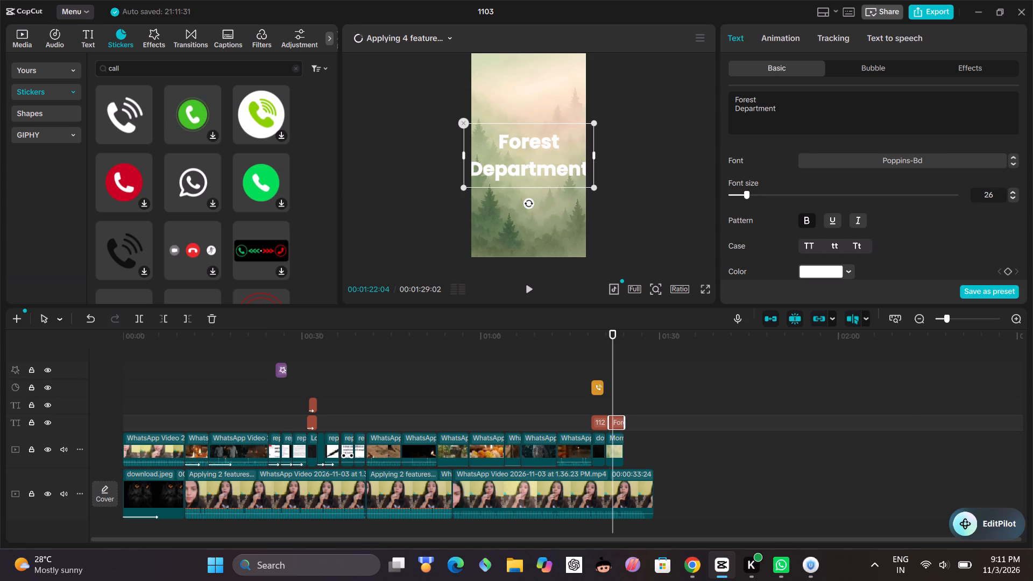
left_click(740, 194)
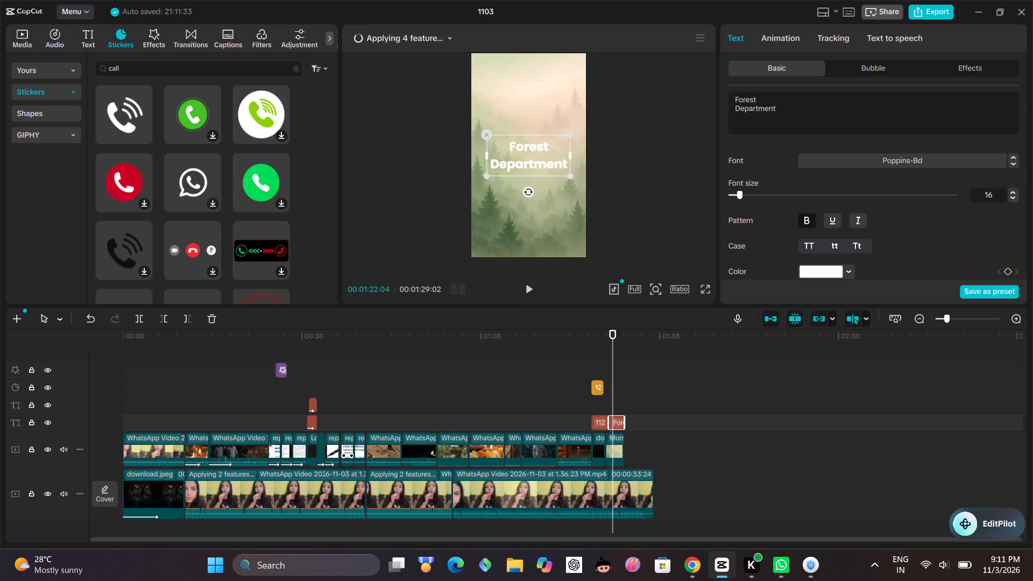
triple_click(1011, 192)
double_click(1011, 192)
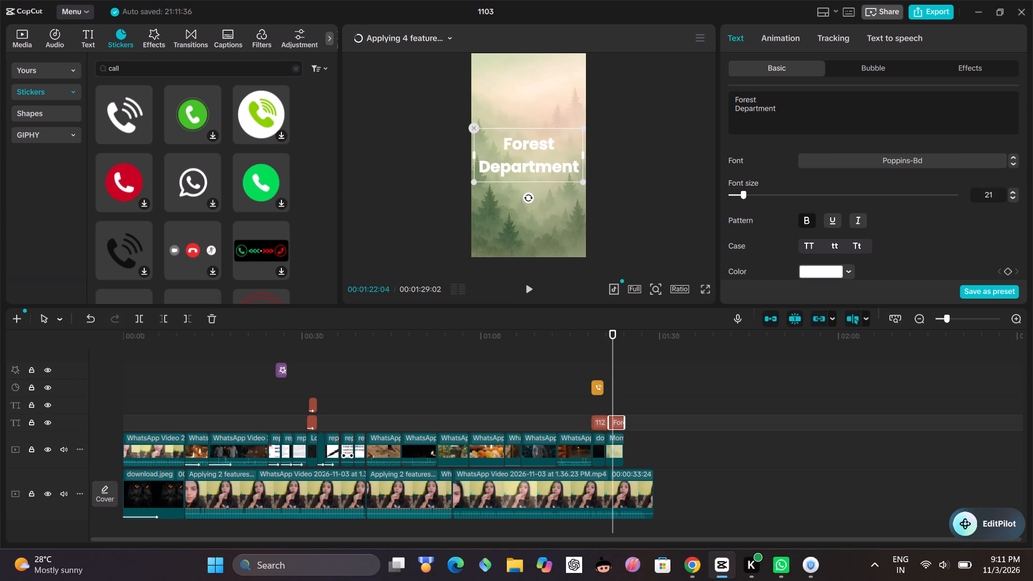
Apply the red preset style with white outline to the Forest Department text, check the remaining style options, and play it back.
scroll(989, 193, "down", 2)
scroll(858, 193, "down", 1)
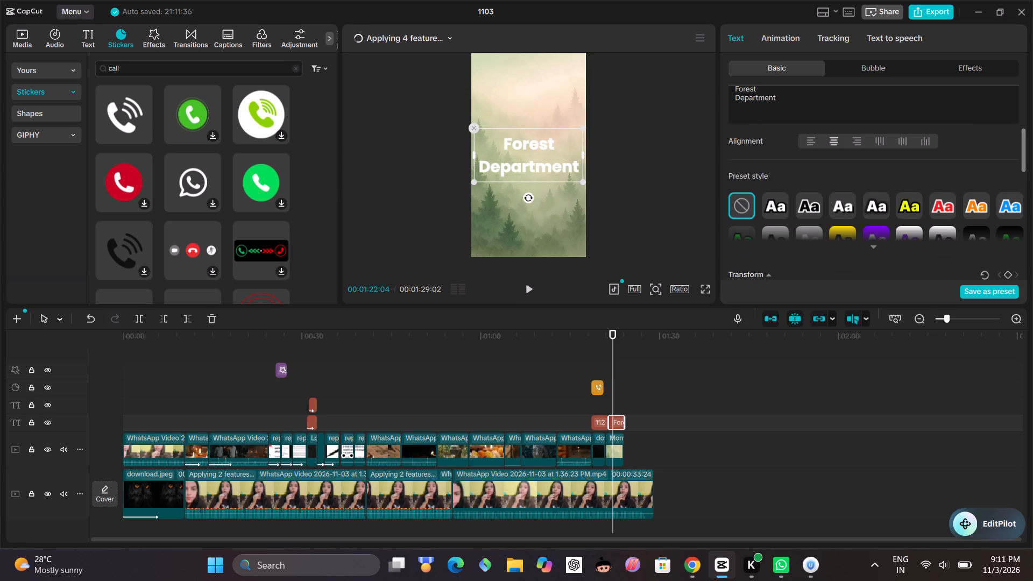
left_click(948, 208)
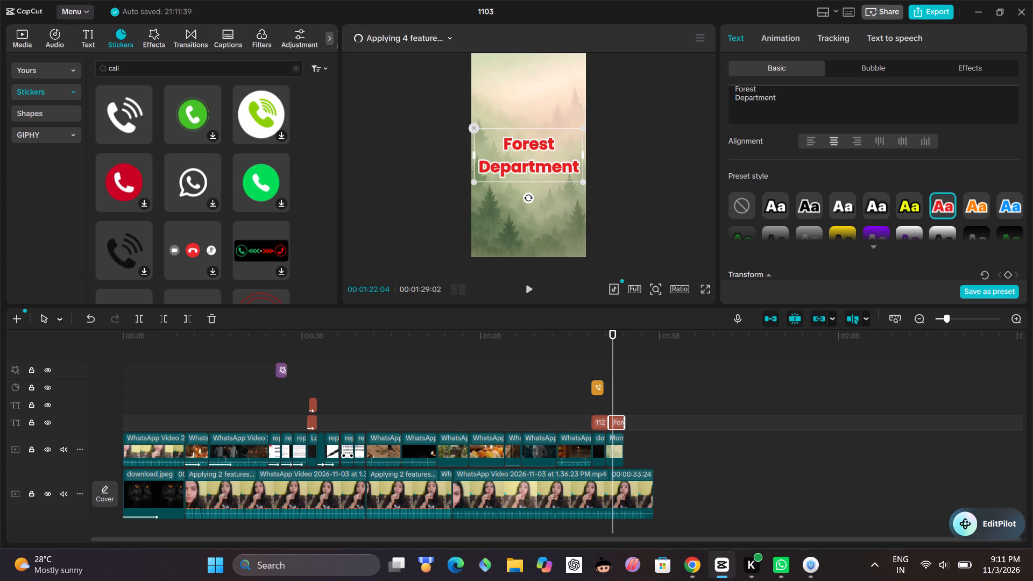
scroll(920, 178, "down", 5)
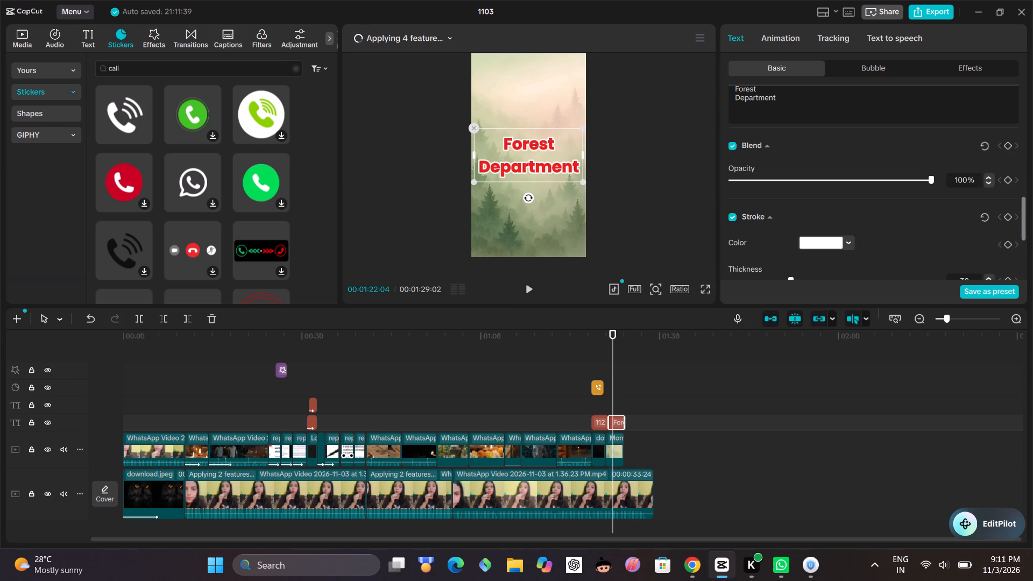
scroll(920, 178, "down", 4)
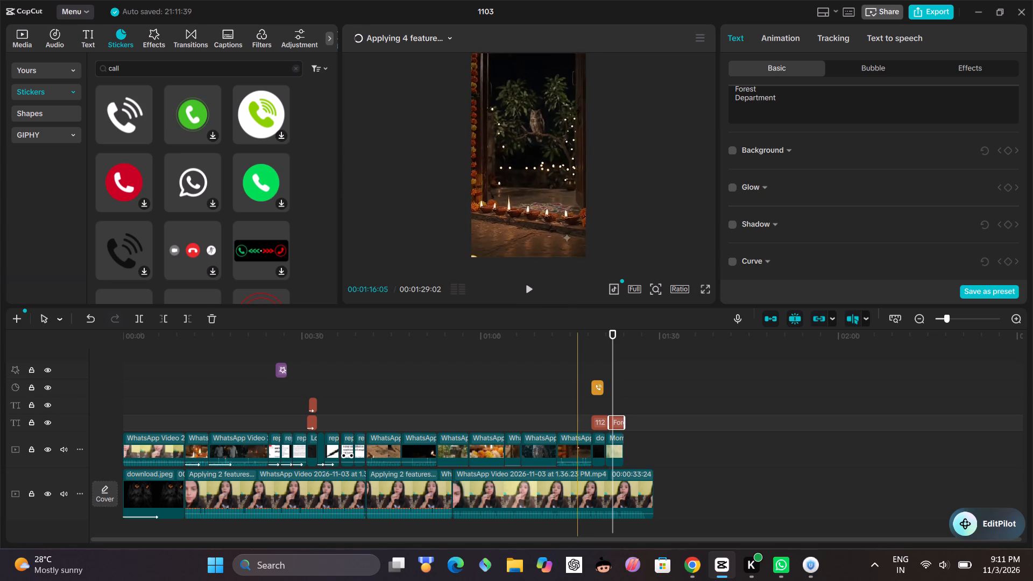
left_click(532, 289)
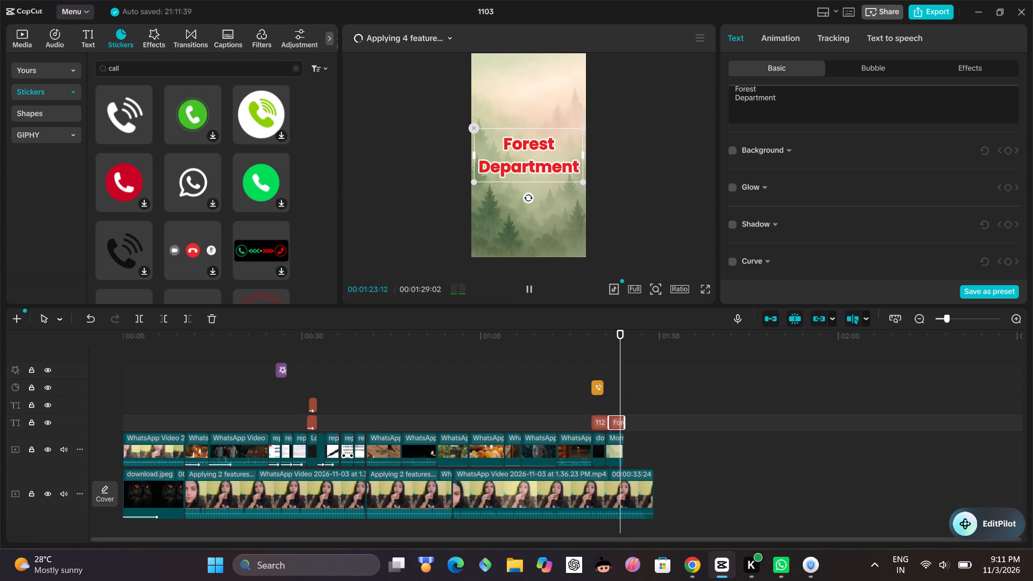
left_click(532, 289)
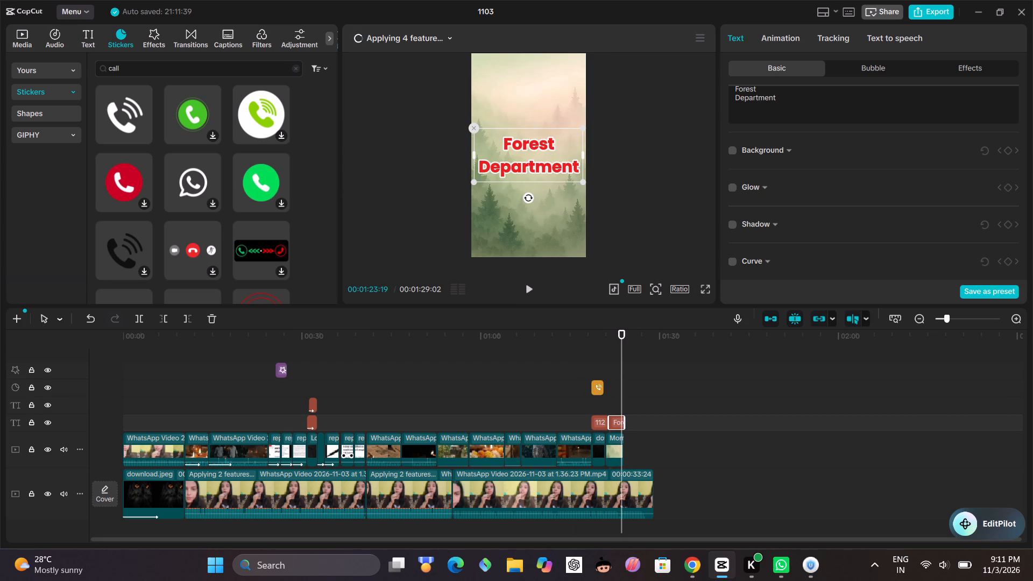
Add the Rotate In Line entrance animation to the Forest Department text with a 1.8 s duration.
left_click(783, 34)
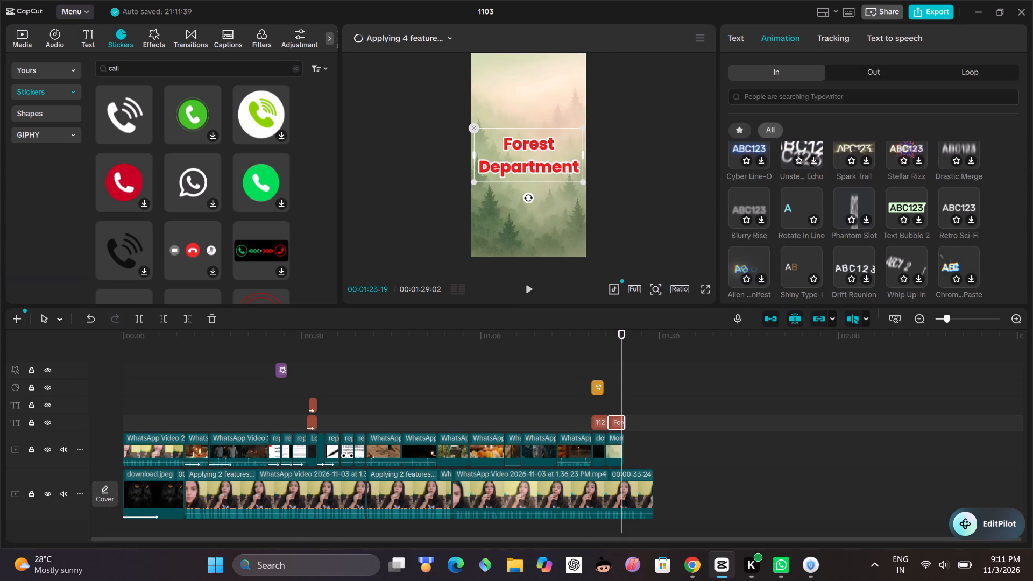
left_click(802, 204)
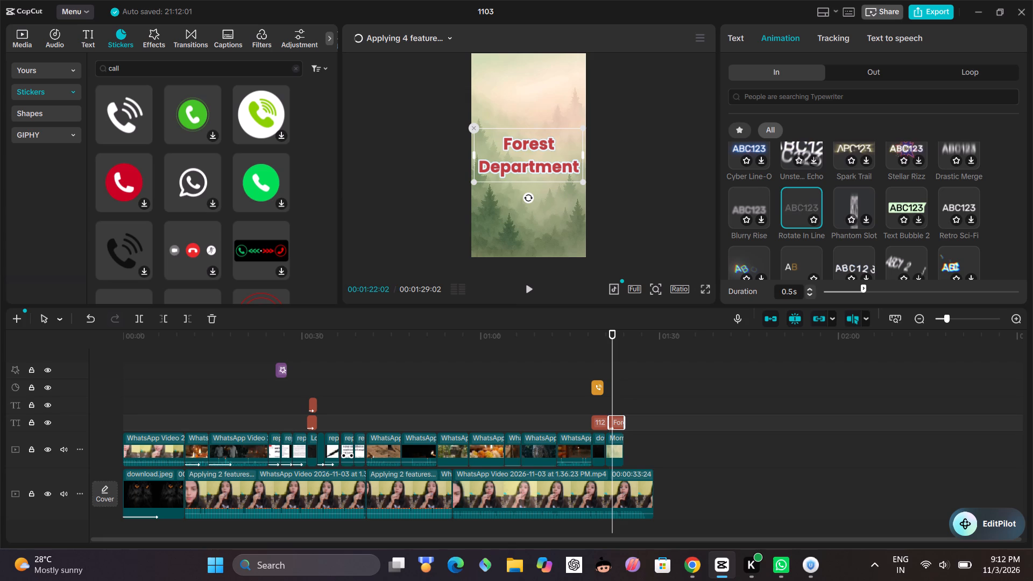
left_click(962, 292)
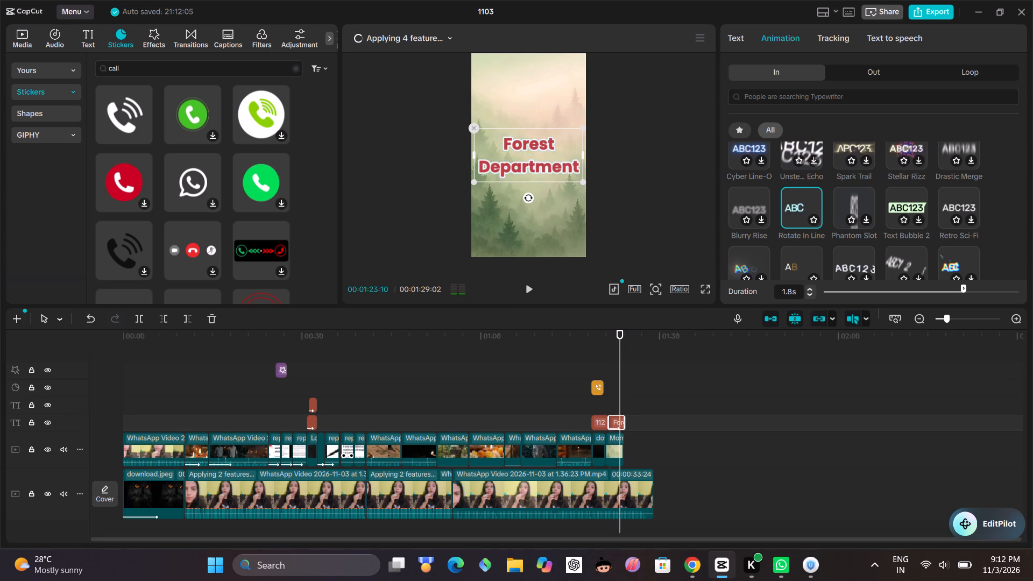
Play back the video from the owl clip at about 1:10 through the 112 and Forest Department texts.
left_click(602, 421)
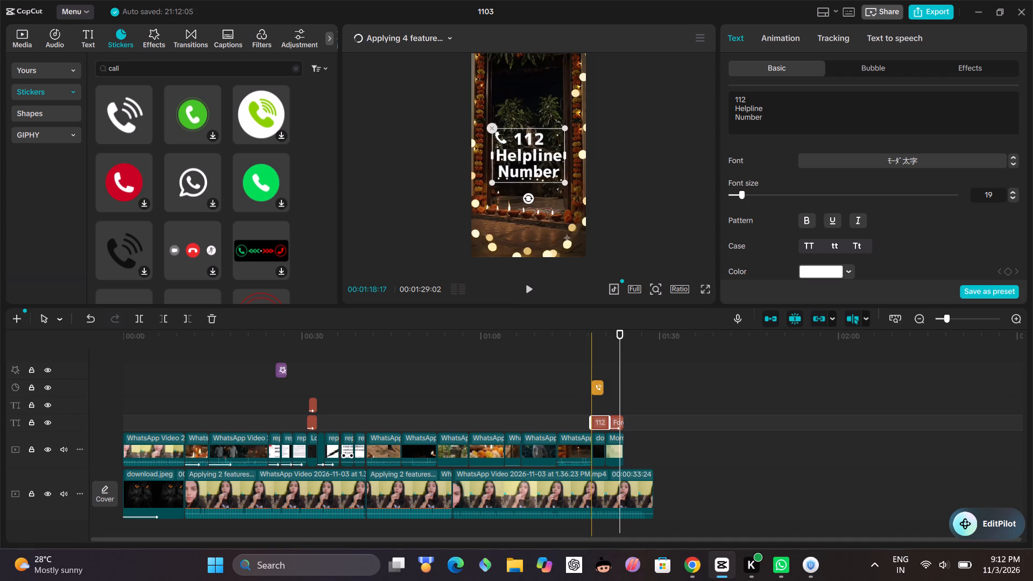
left_click(542, 398)
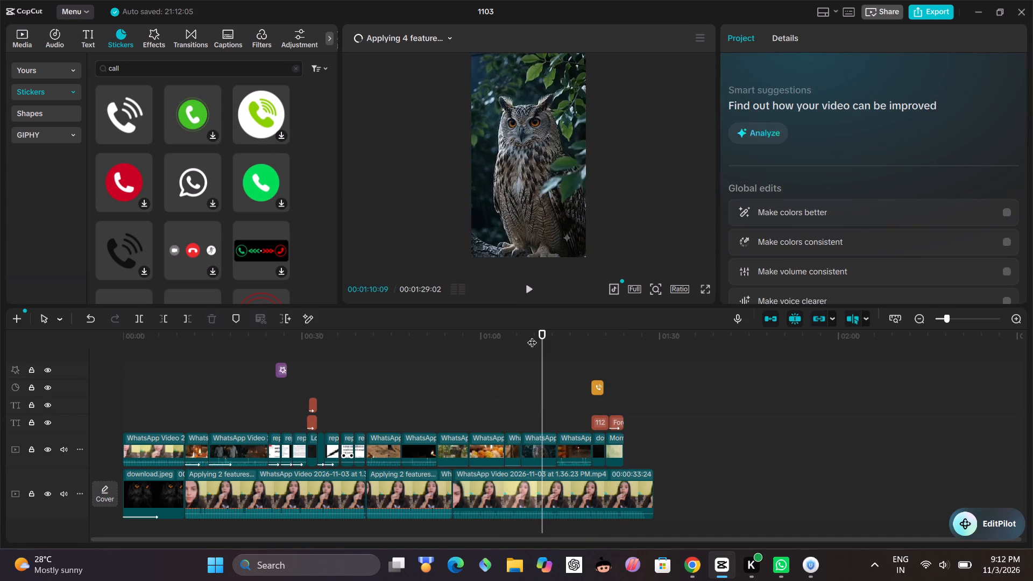
left_click(528, 293)
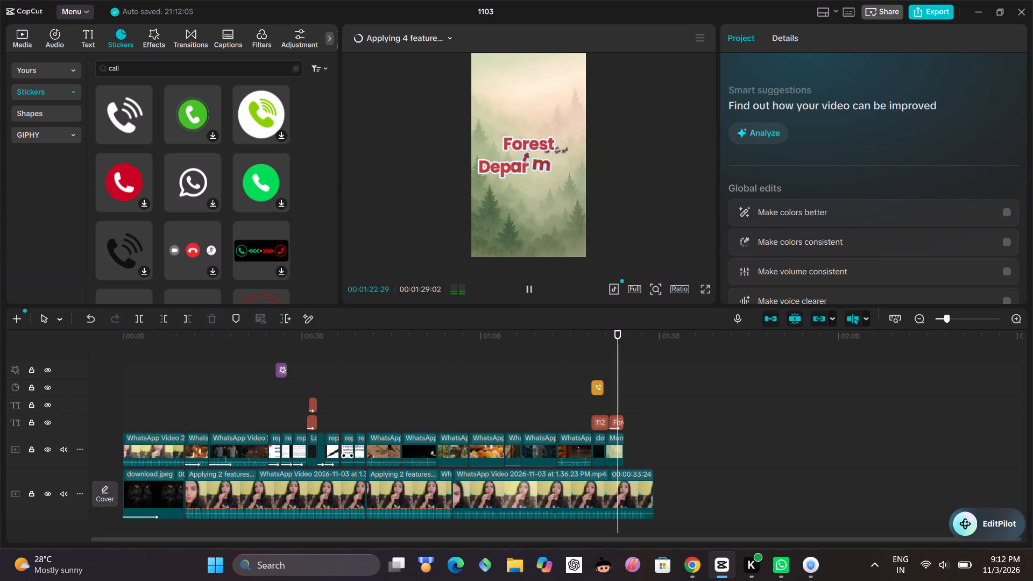
Trim the forest image to start with the Forest Department text, extend the police-tape image to meet it, and play back the section.
left_click(603, 421)
left_click(610, 454)
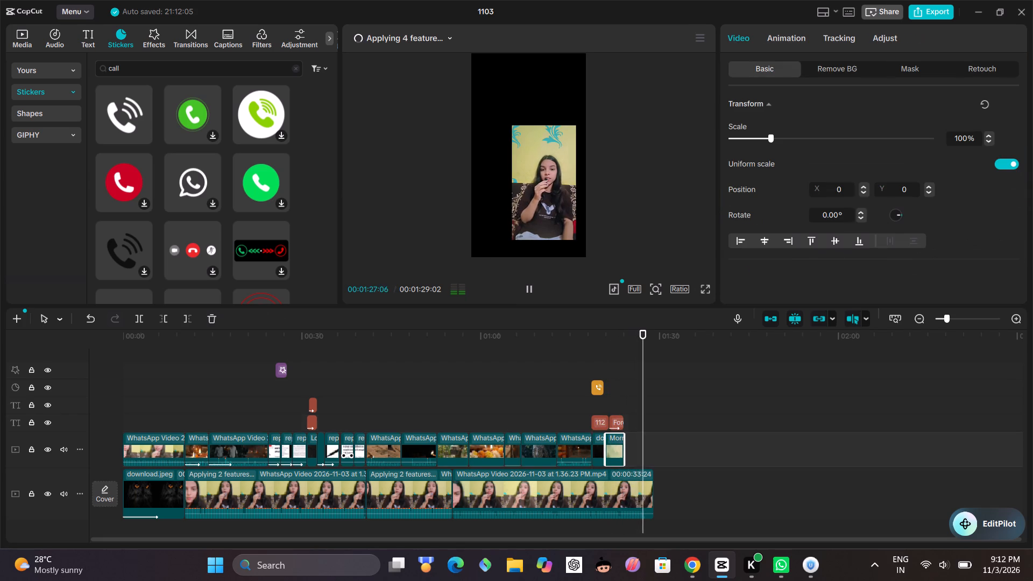
left_click(607, 451)
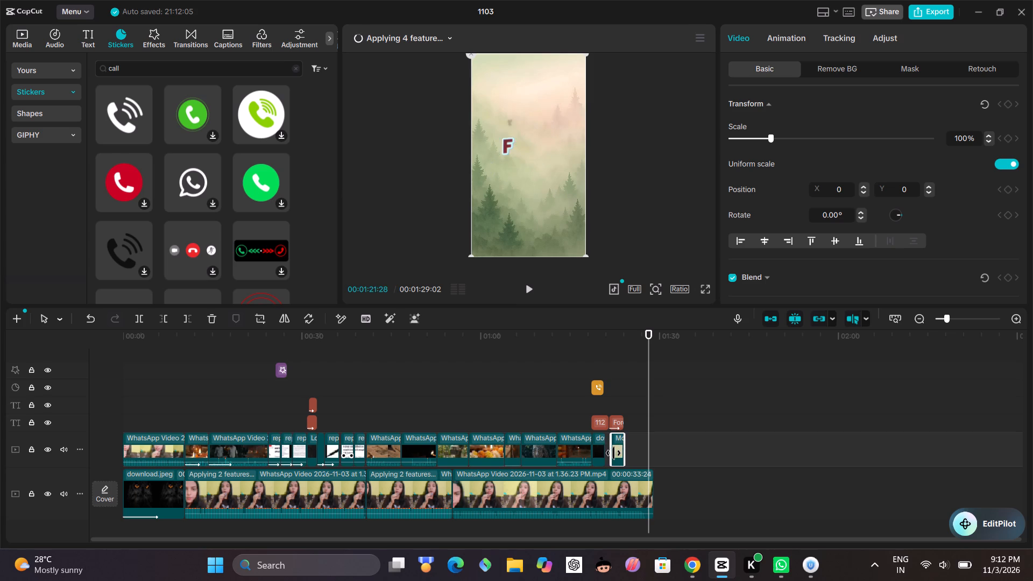
left_click(603, 457)
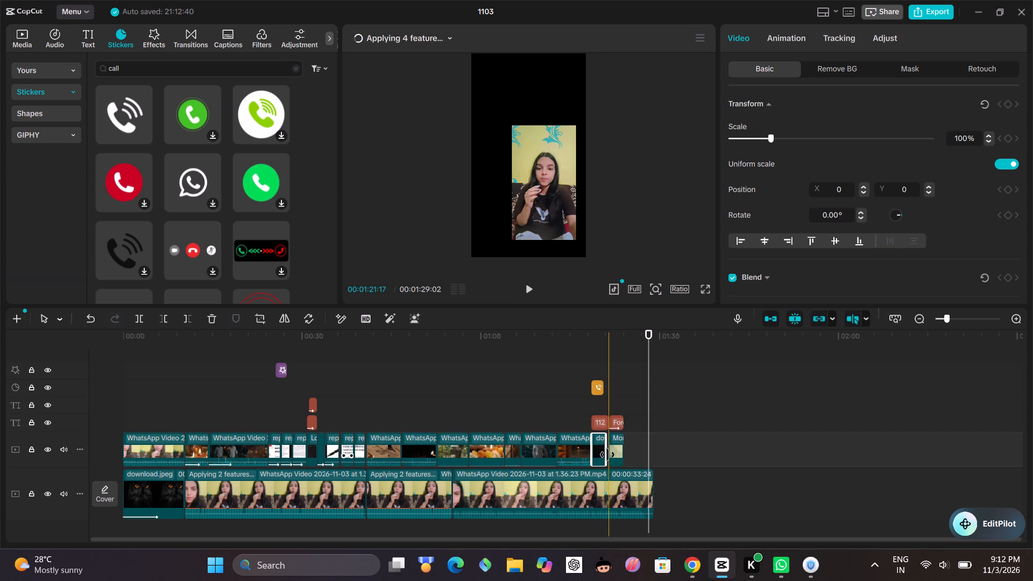
left_click_drag(607, 455, 615, 451)
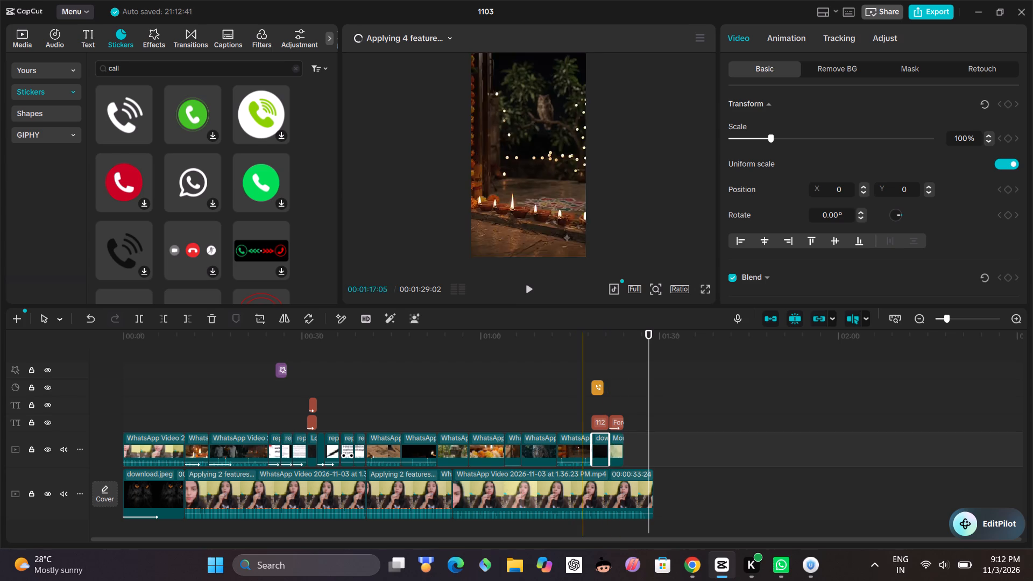
left_click(583, 410)
left_click(533, 280)
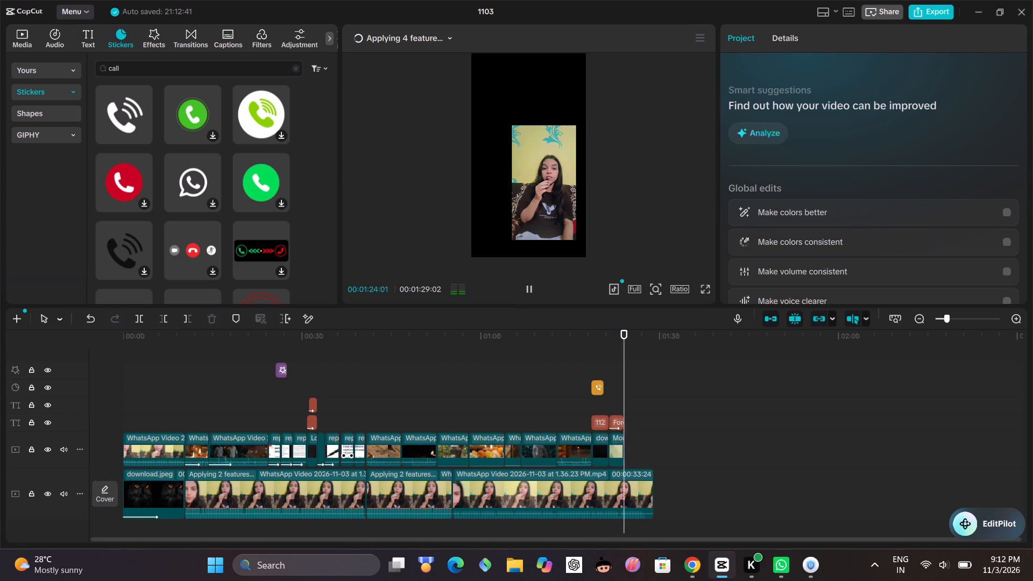
Pause playback at about 1:26, then check the VPN connection and the progress of the voice enhancement and loudness normalization.
left_click(530, 288)
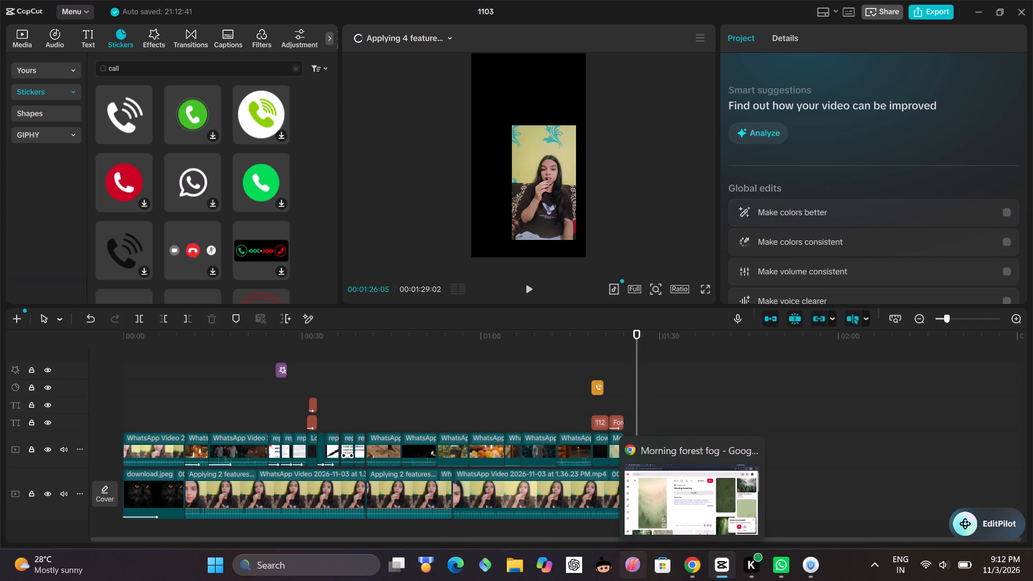
left_click(810, 564)
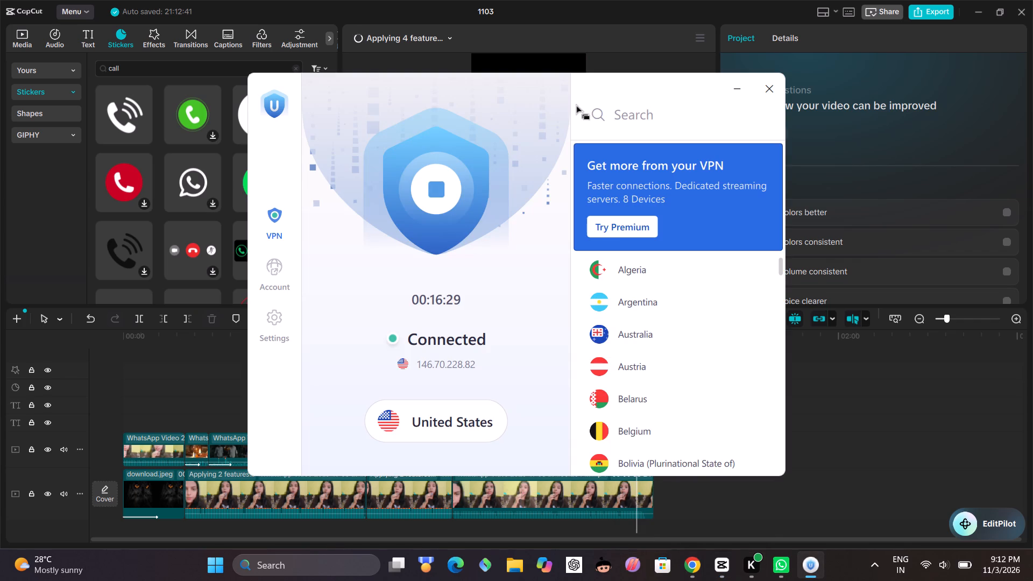
left_click(603, 20)
left_click(445, 35)
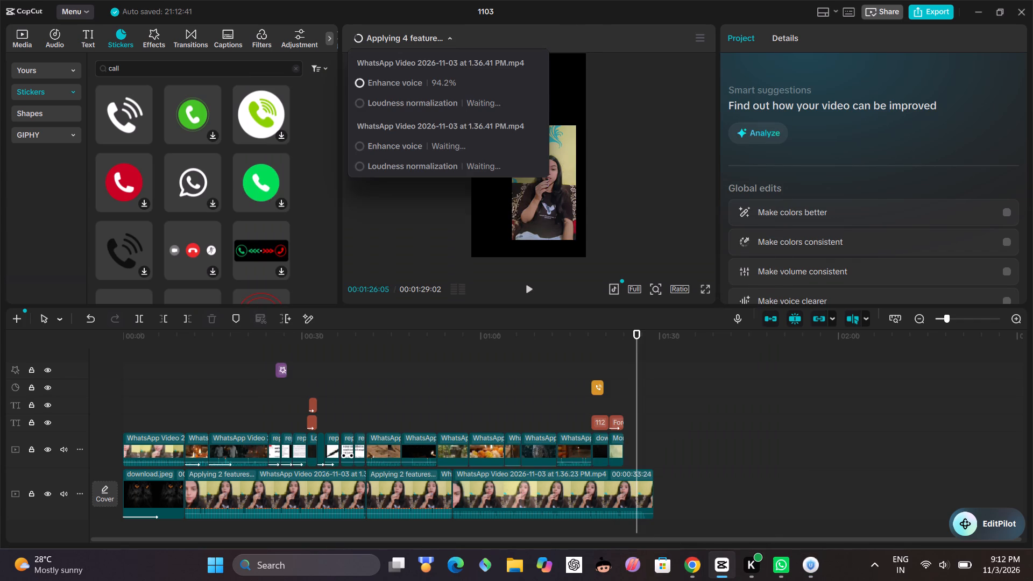
left_click(445, 35)
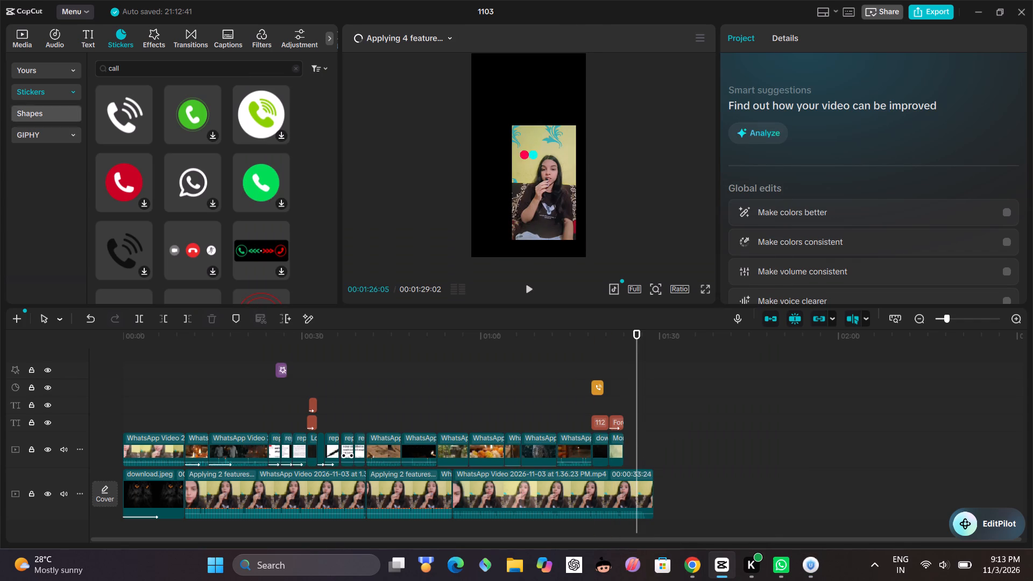
Look through the project's imported media for a clip to fill the section after the forest image.
left_click(23, 38)
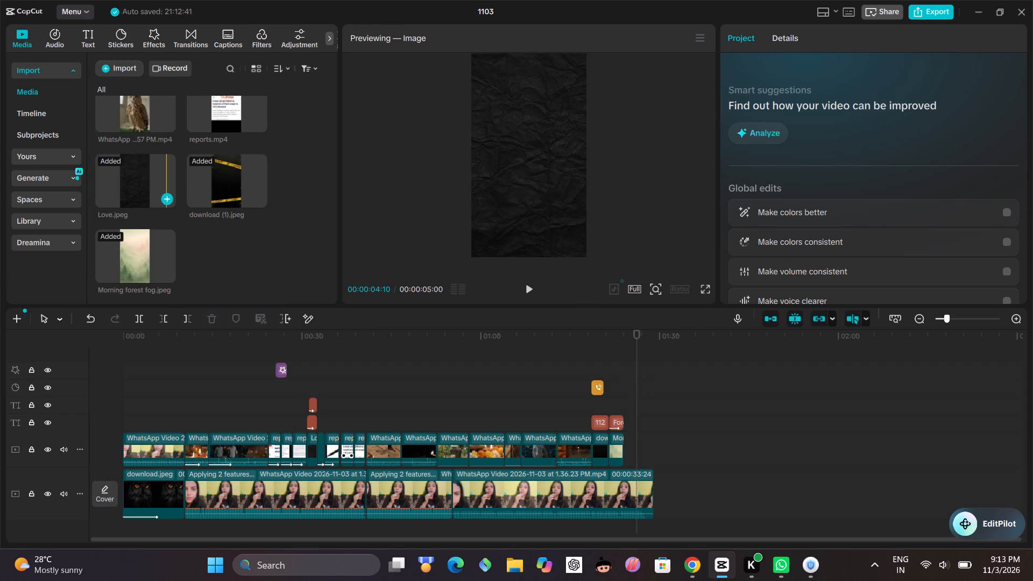
scroll(171, 200, "up", 3)
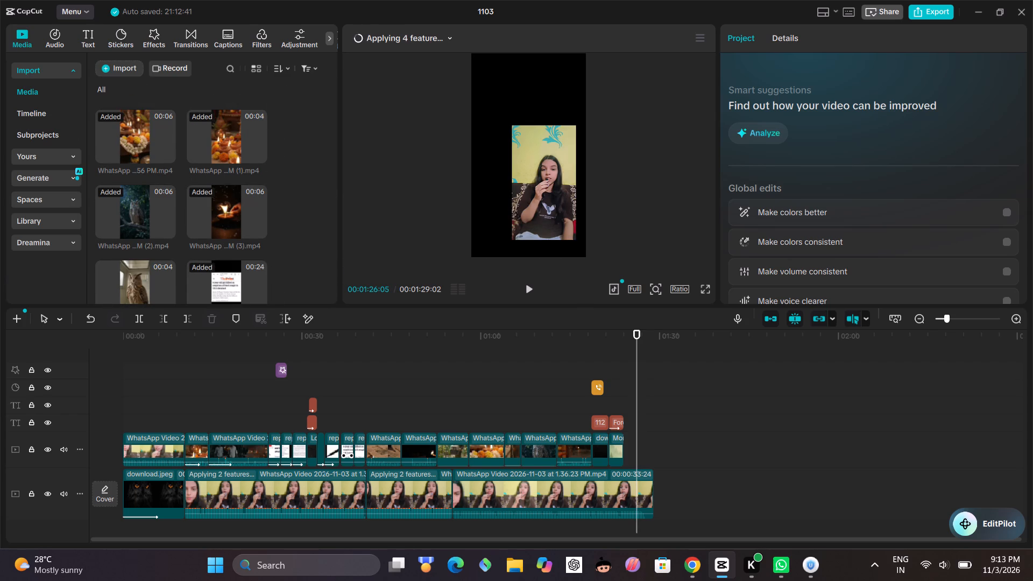
scroll(183, 222, "up", 5)
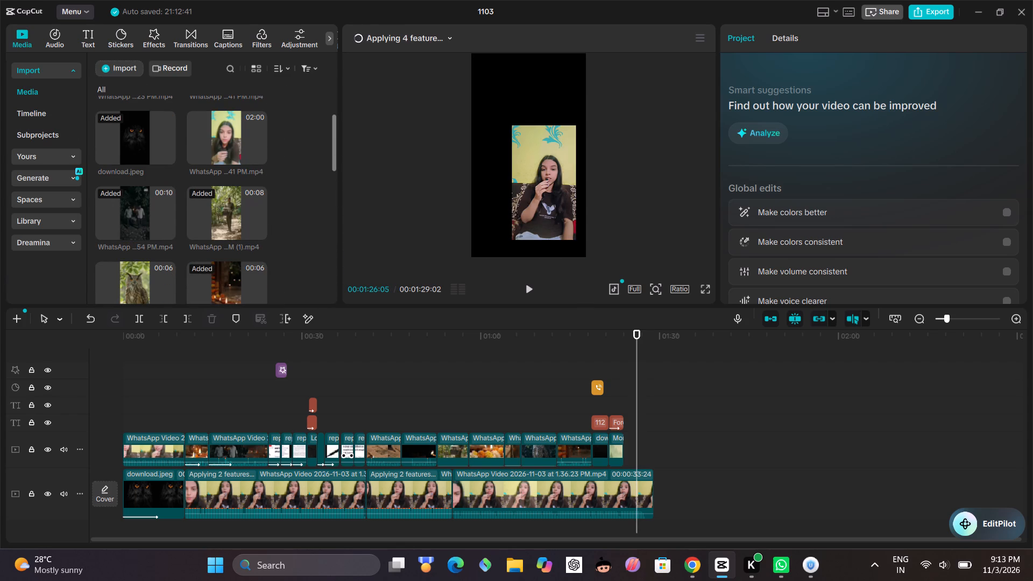
scroll(188, 224, "up", 4)
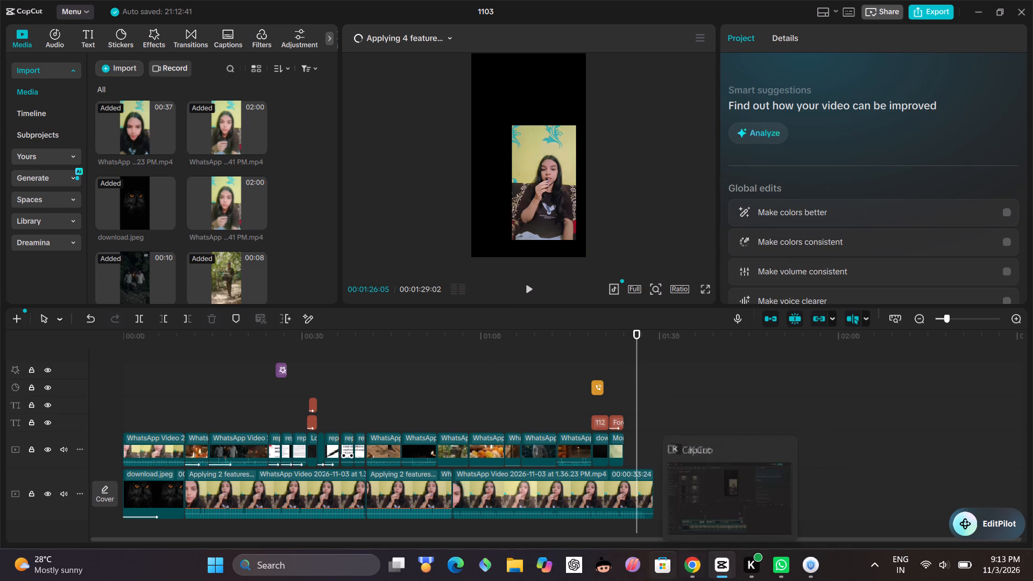
Switch to Pinterest in Chrome, search for diwali owl and diwali owl video, and browse the clips.
left_click(694, 573)
left_click(348, 82)
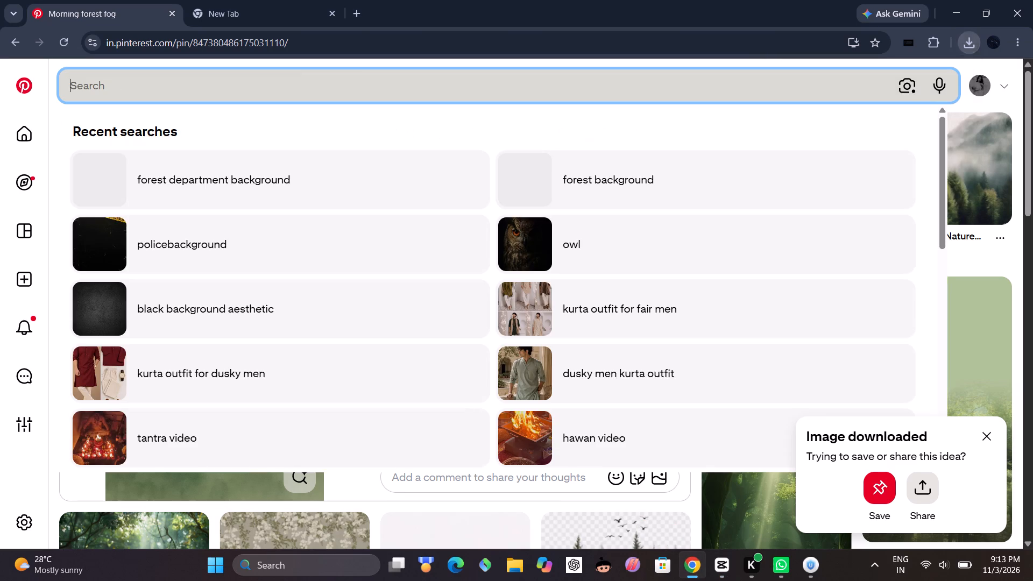
type("diwali owl")
key("Return")
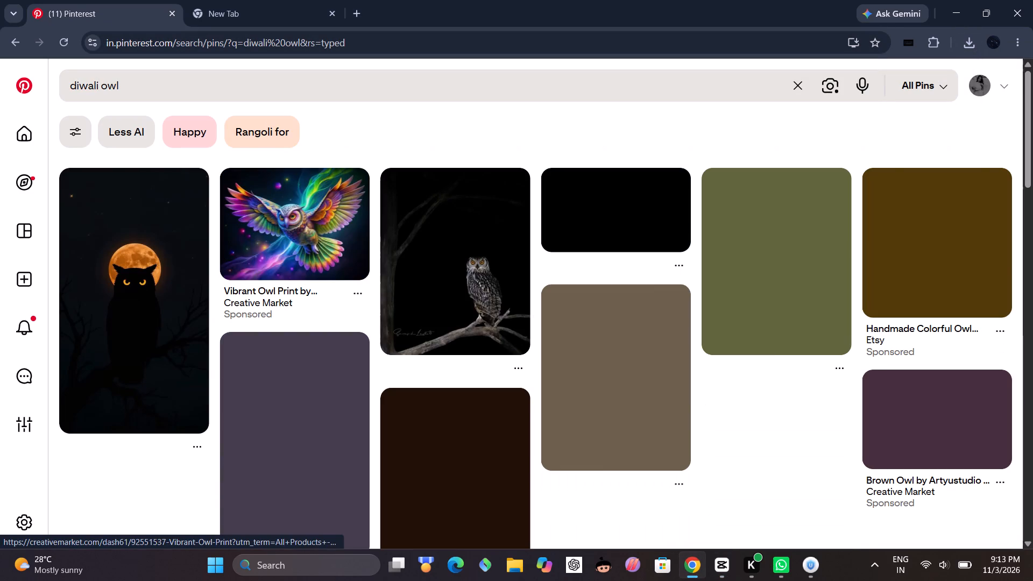
left_click(322, 79)
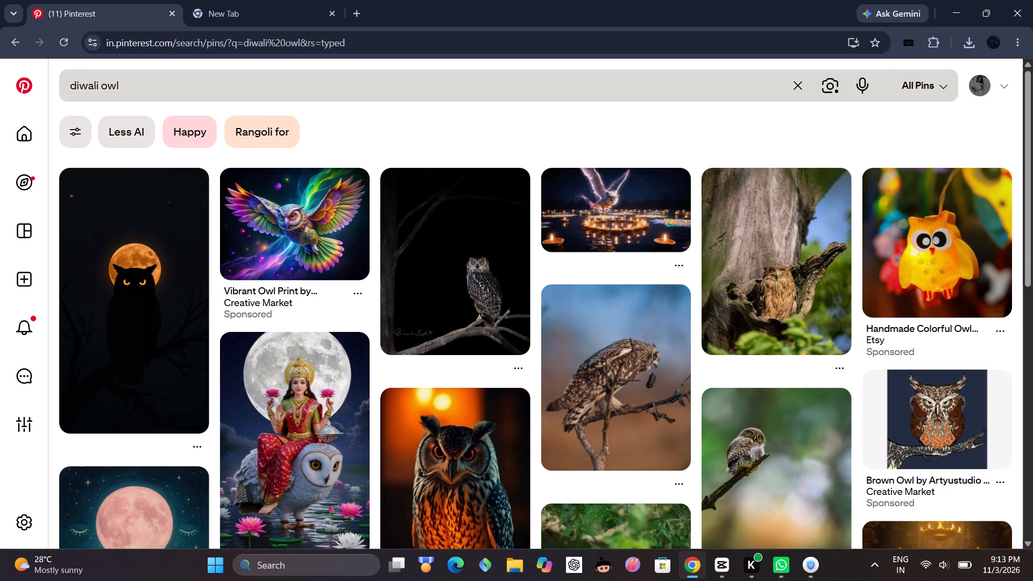
key("space")
type("video")
key("Return")
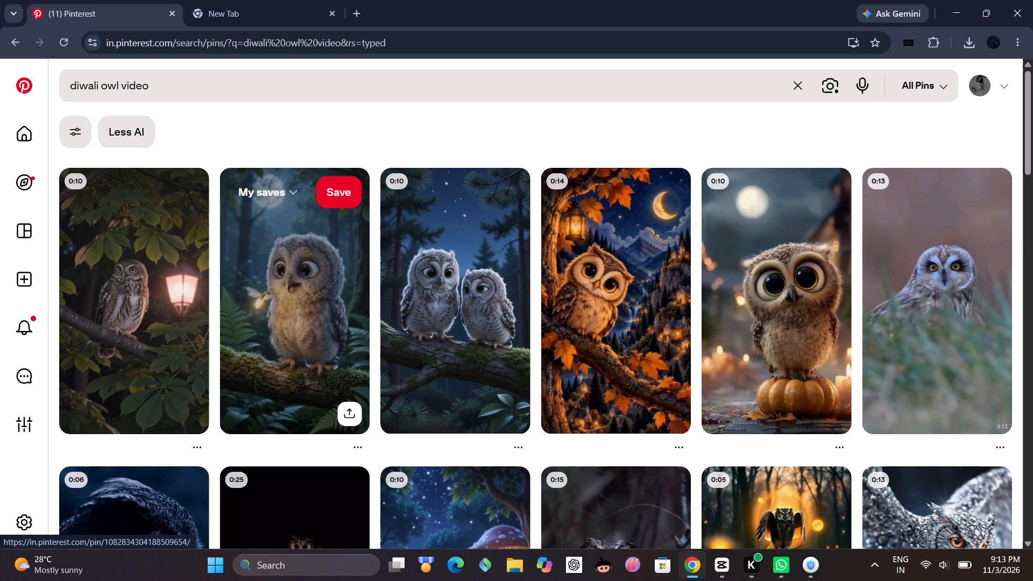
scroll(139, 305, "down", 3)
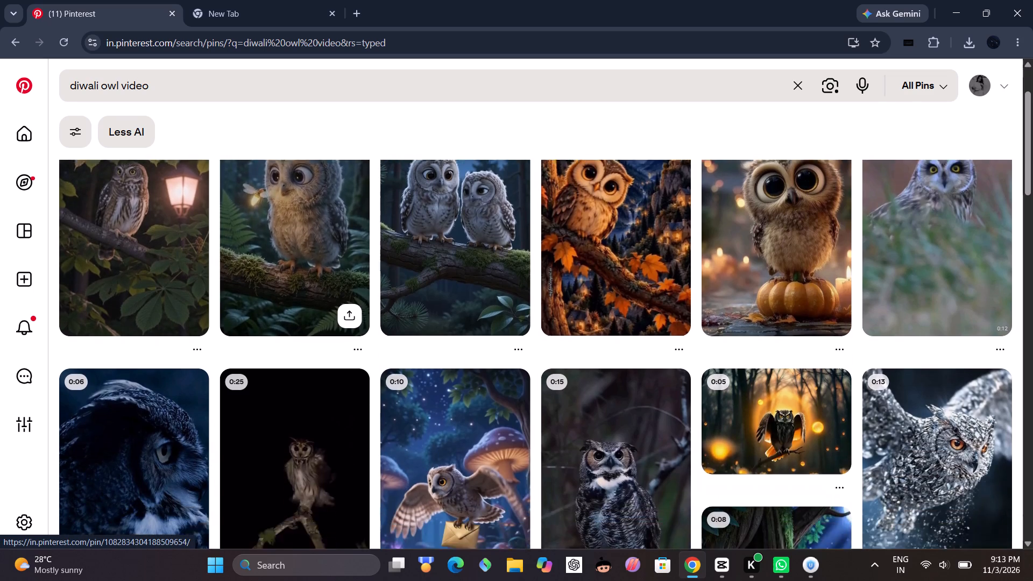
scroll(139, 305, "down", 1)
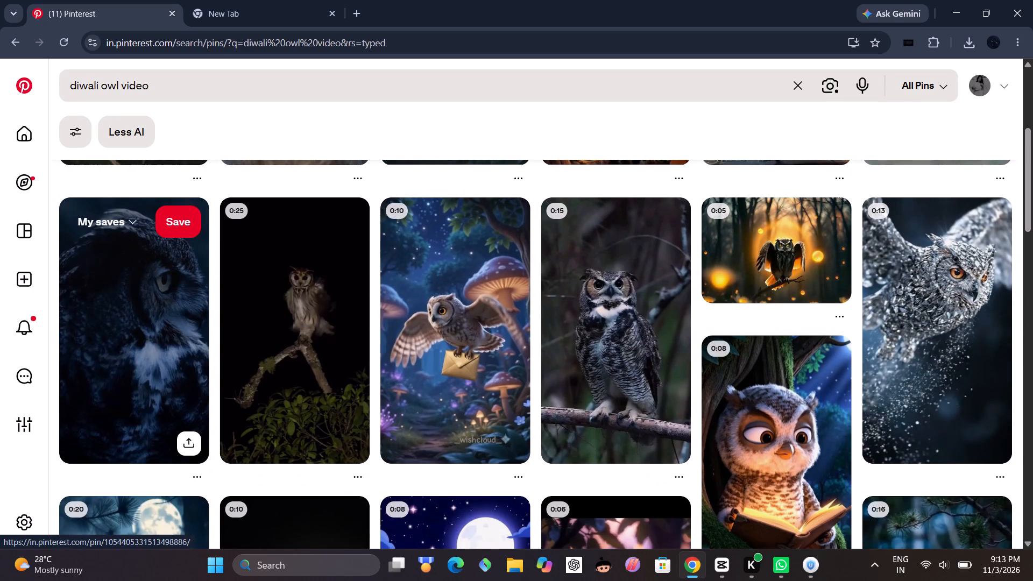
scroll(752, 364, "up", 1)
scroll(752, 364, "down", 5)
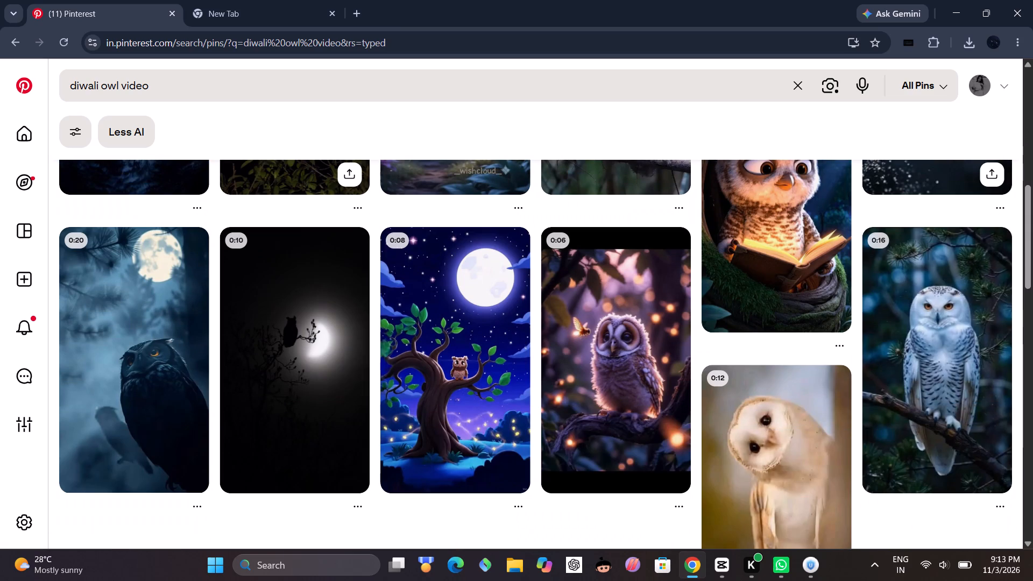
Search Pinterest for diwali diya video and open the Diwali wohoooo clip of a hand with lit diyas.
left_click_drag(175, 89, 111, 81)
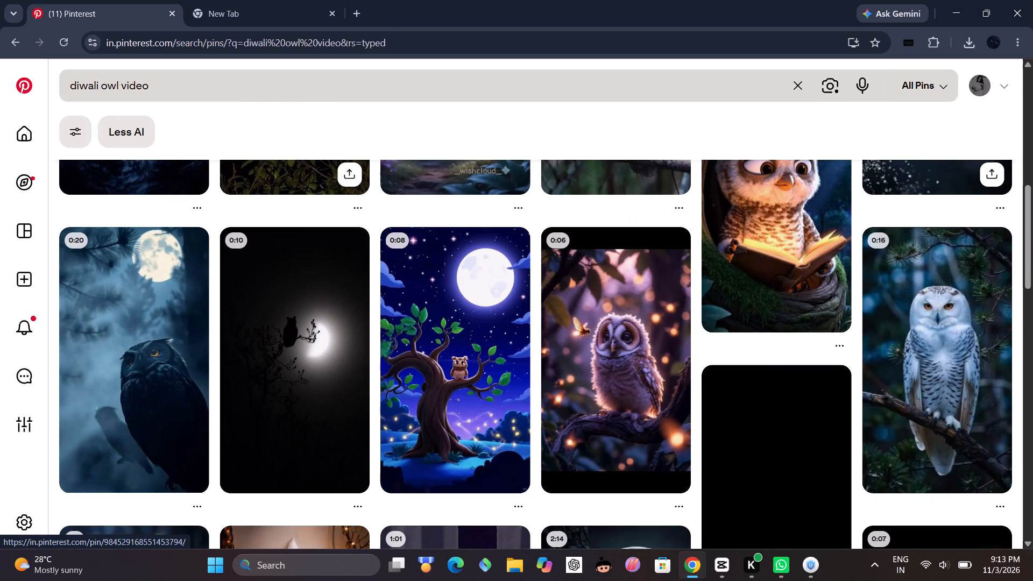
left_click_drag(111, 81, 104, 76)
key("BackSpace")
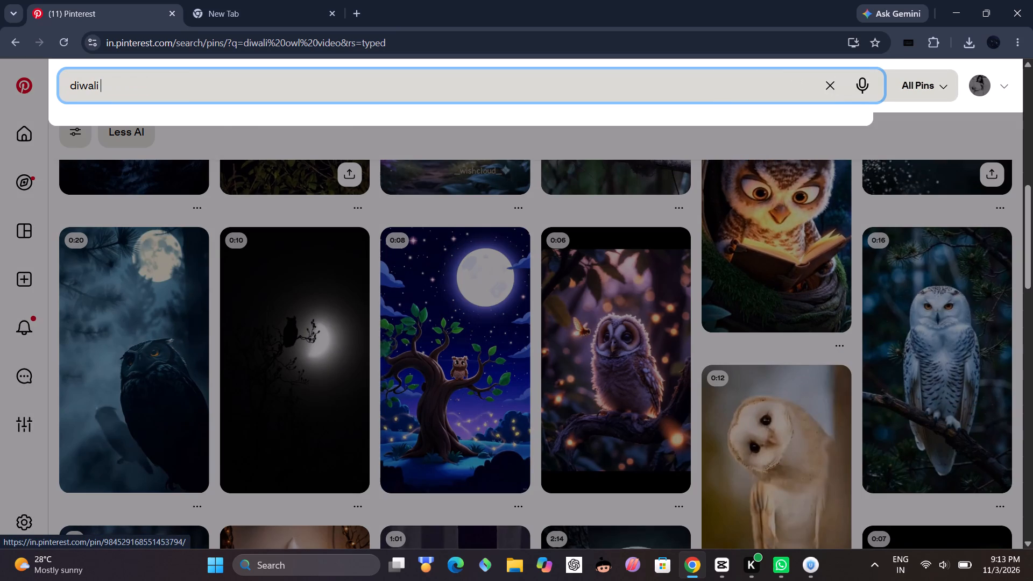
type("diya video")
key("Return")
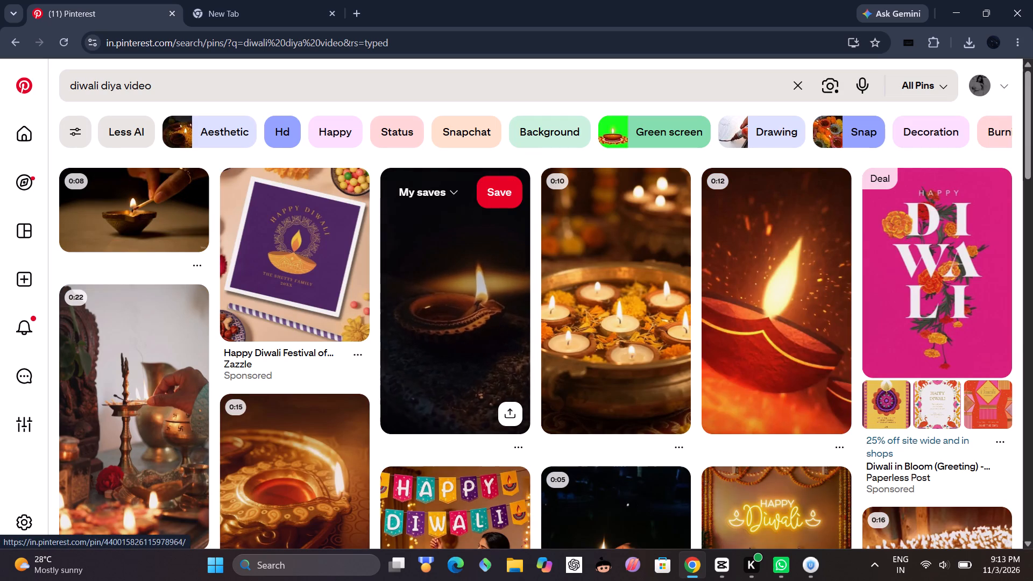
scroll(490, 335, "down", 3)
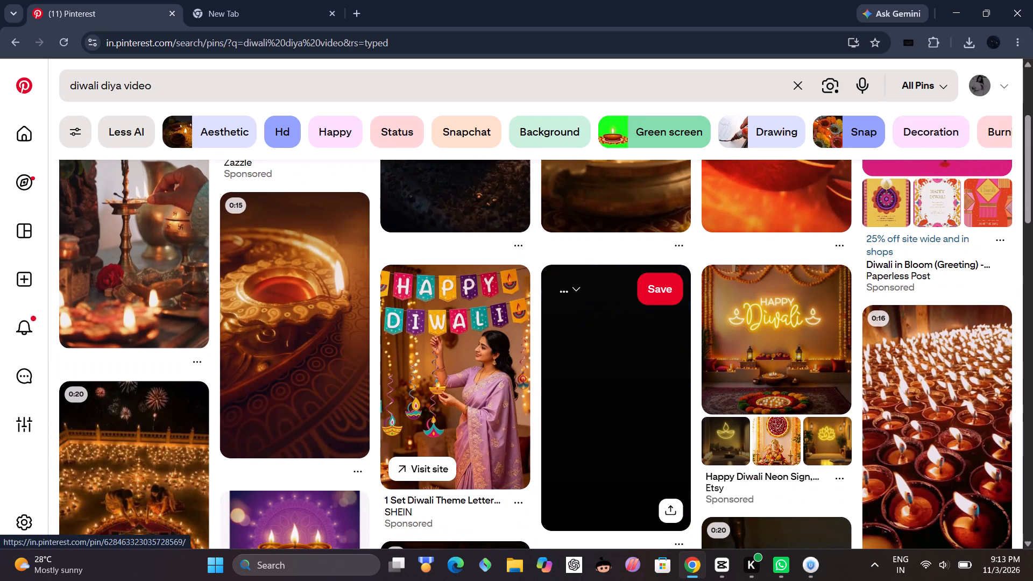
left_click(584, 355)
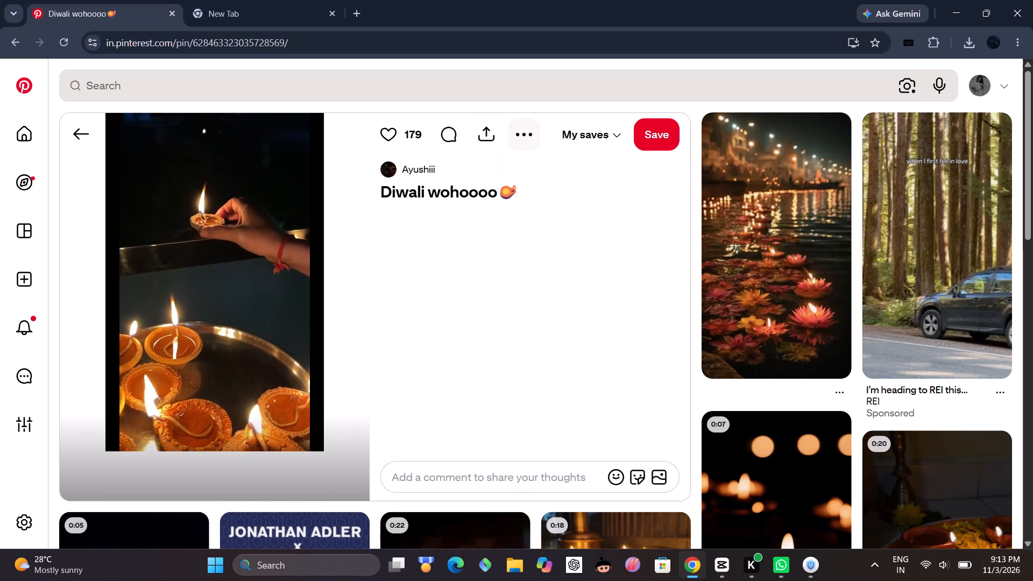
Download the image of the Diwali wohoooo pin.
left_click(529, 136)
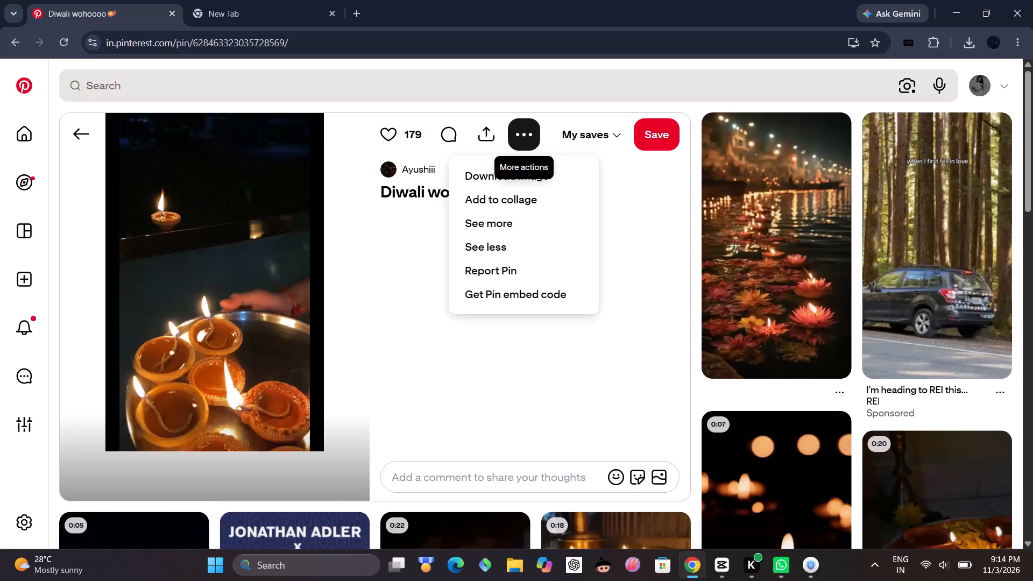
left_click(482, 181)
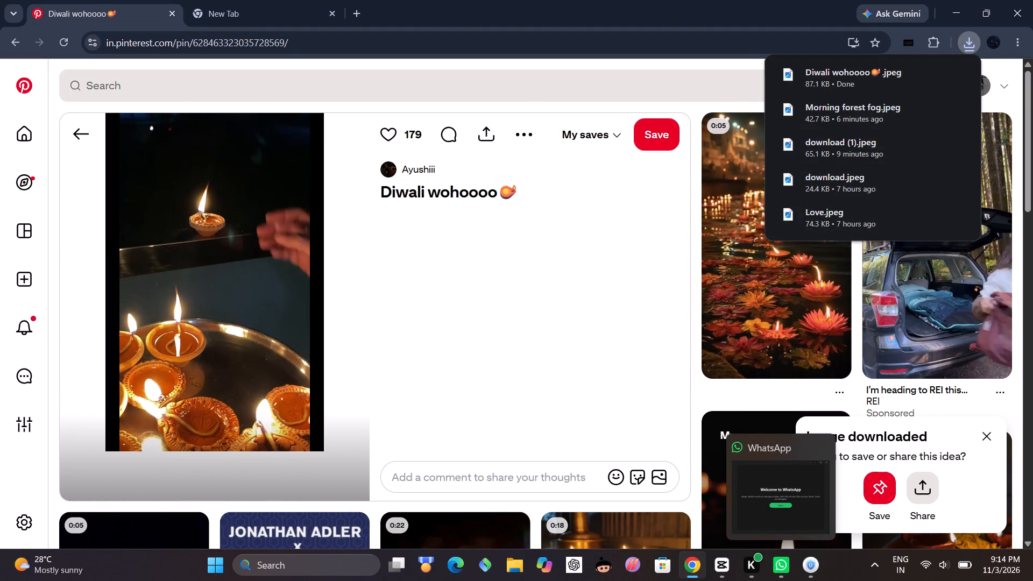
Copy the share link of the Diwali wohoooo pin and pause its video.
left_click(517, 129)
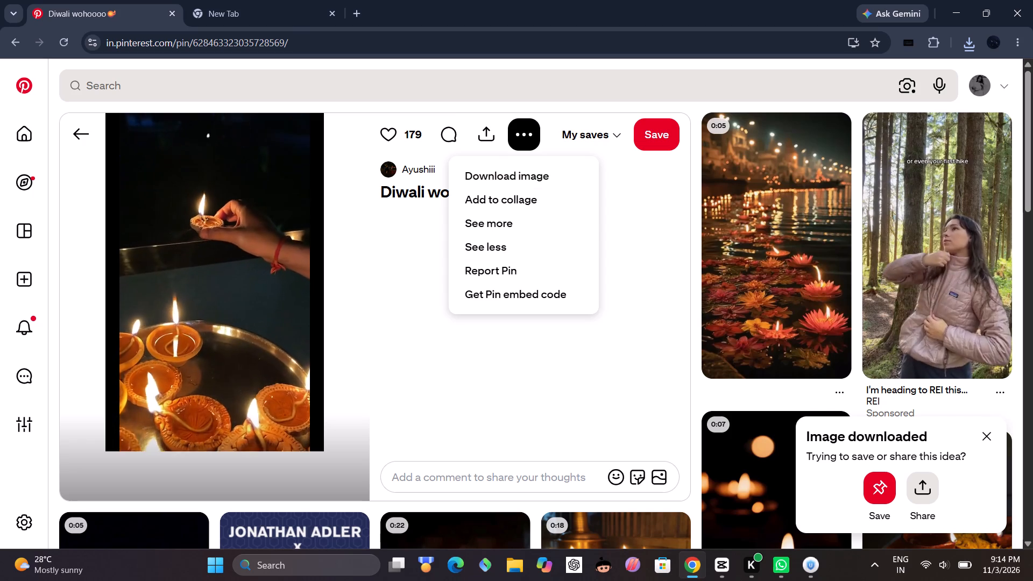
left_click(488, 136)
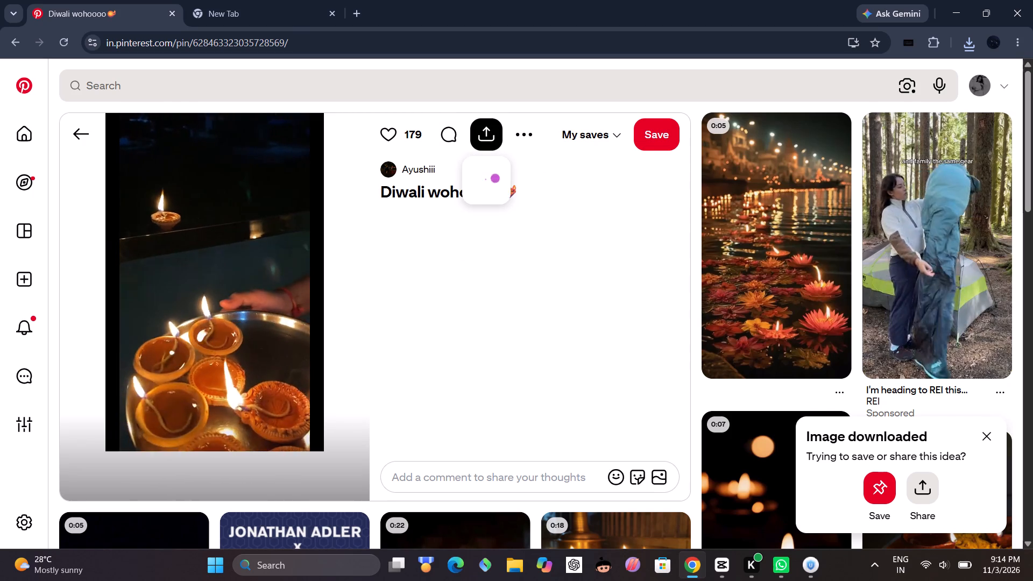
left_click(373, 210)
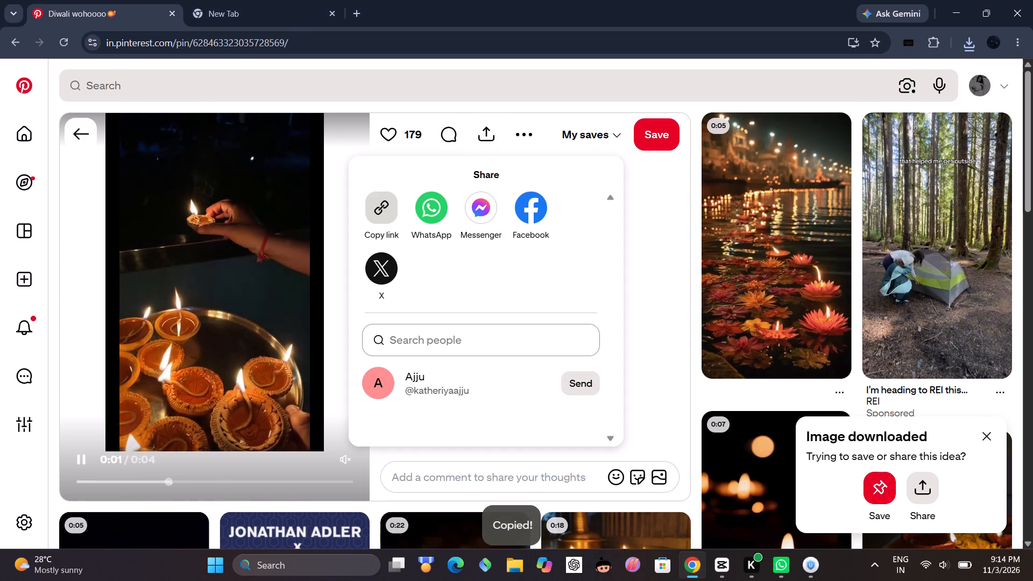
left_click(79, 458)
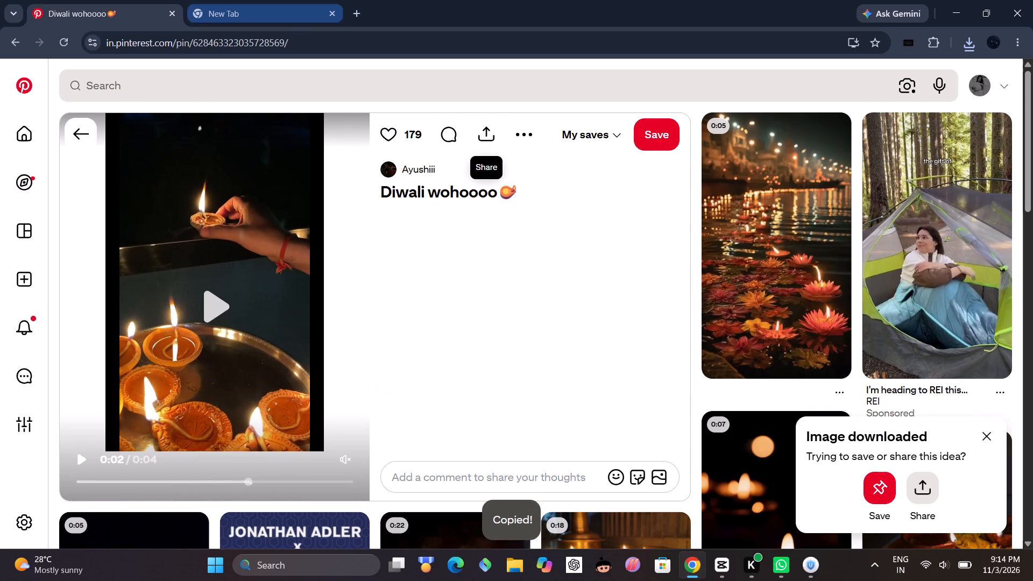
In the other browser tab, search Google for pinterest video download and open the ssspin.io downloader.
left_click(308, 13)
left_click(314, 24)
left_click(299, 47)
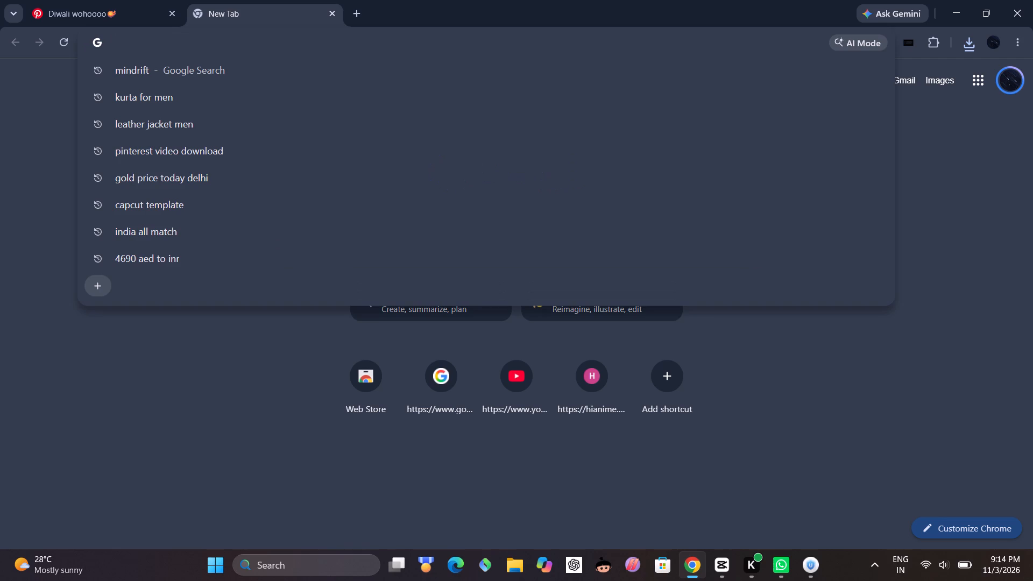
left_click(282, 160)
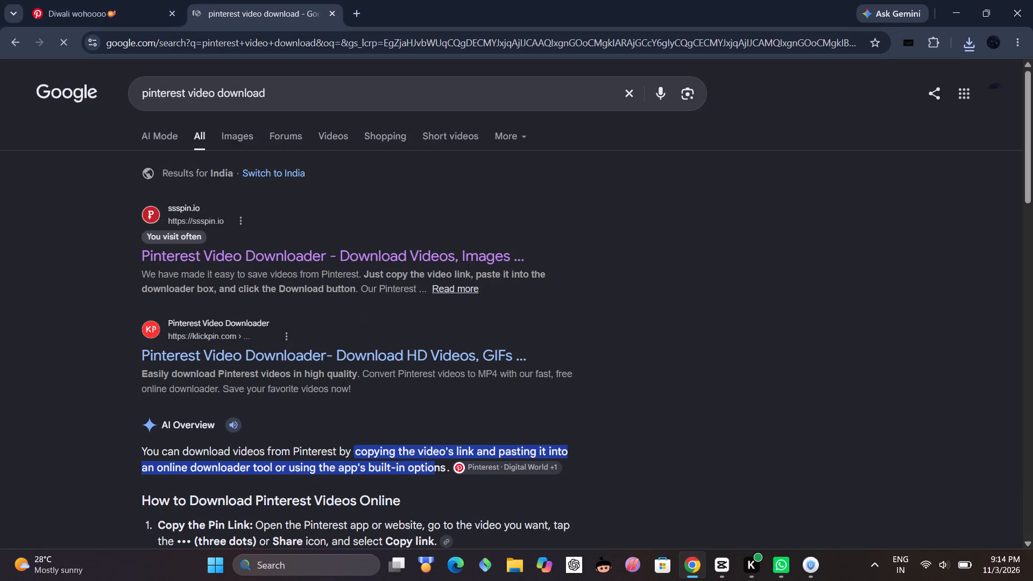
left_click(241, 260)
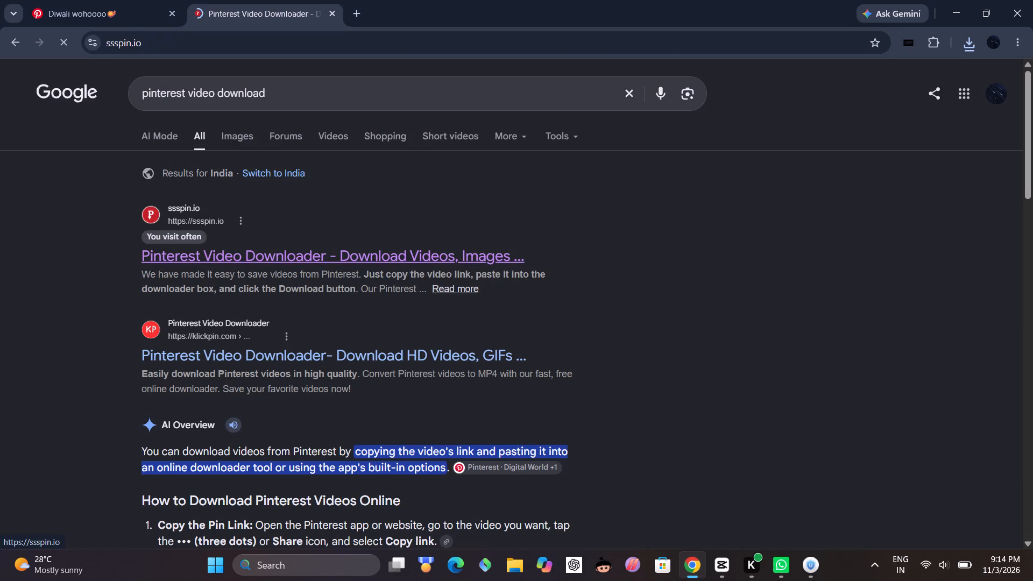
Submit the copied pin link to the Pinterest downloader and download the diya video in HD.
left_click(368, 221)
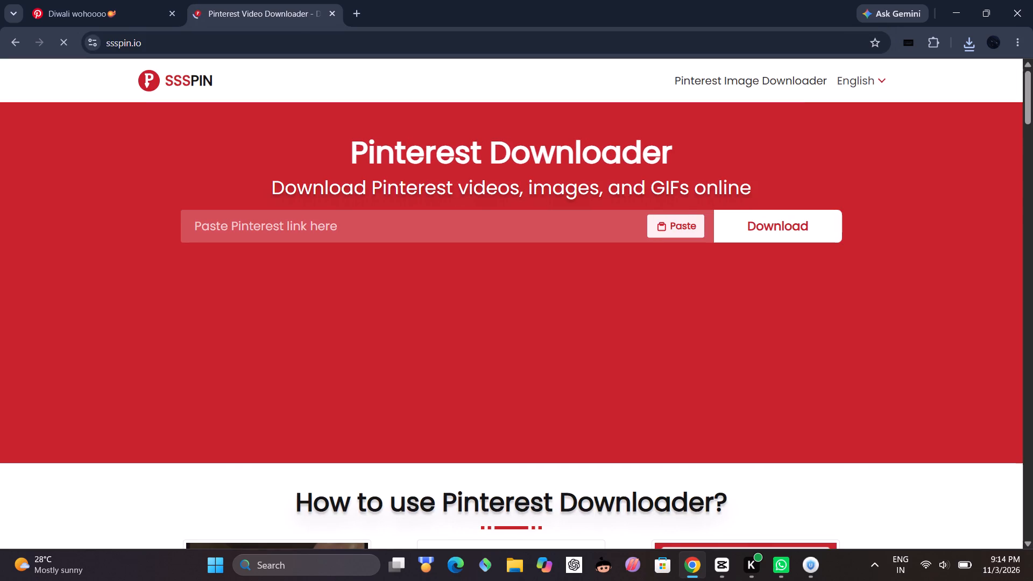
key("ctrl+v")
left_click(742, 228)
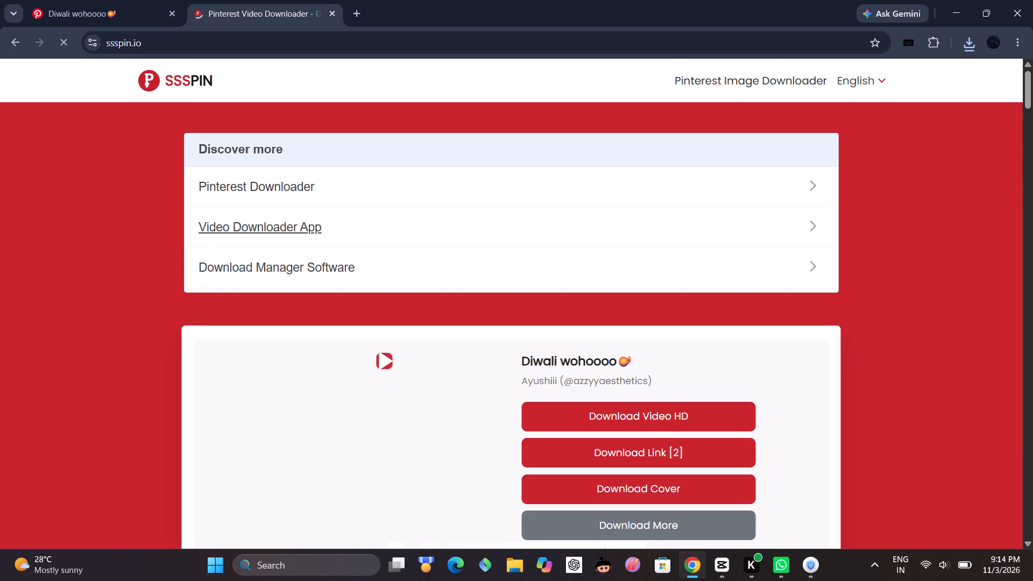
double_click(656, 408)
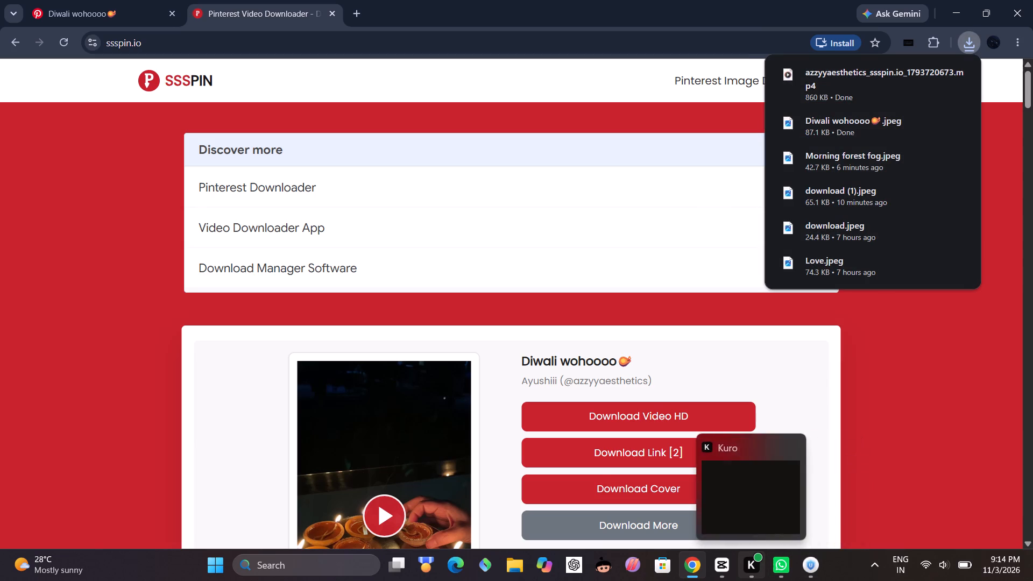
left_click(720, 574)
left_click(121, 66)
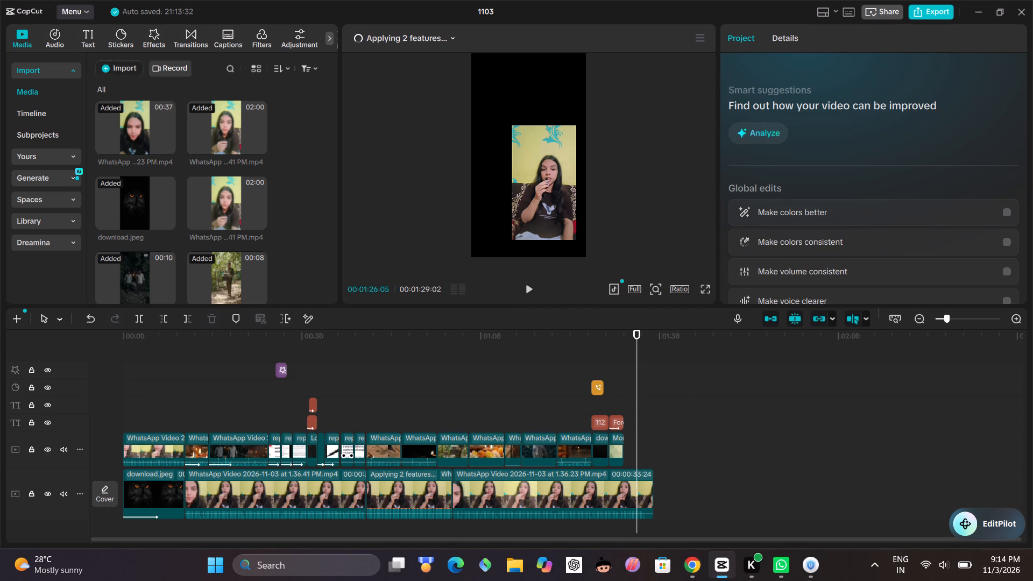
left_click(117, 88)
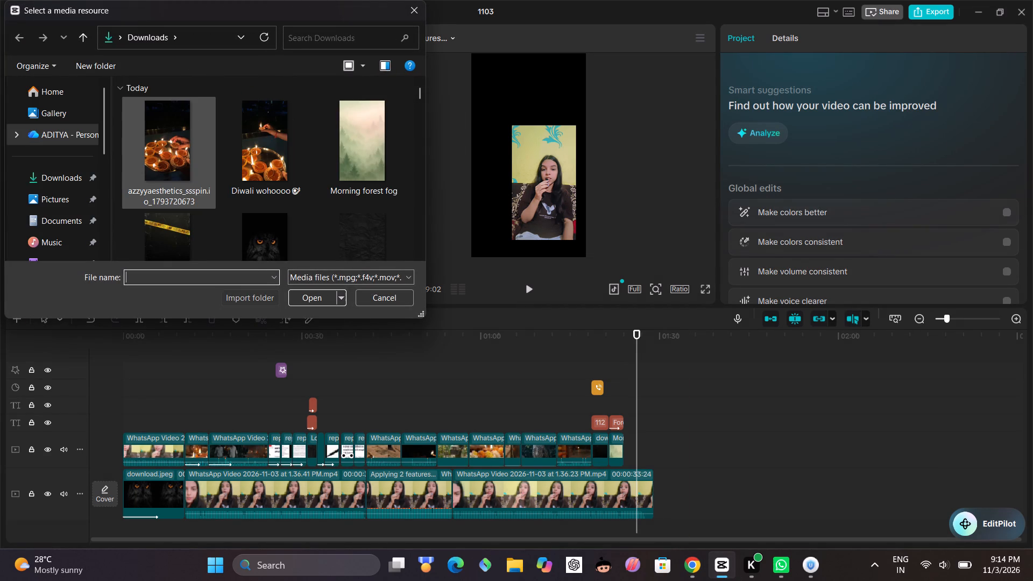
left_click(176, 164)
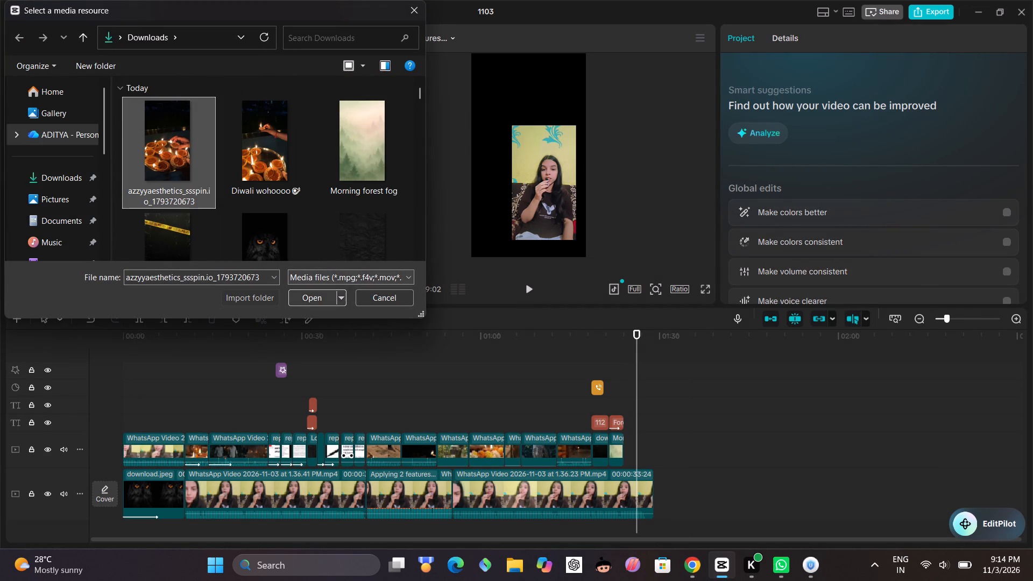
left_click(310, 298)
left_click(309, 300)
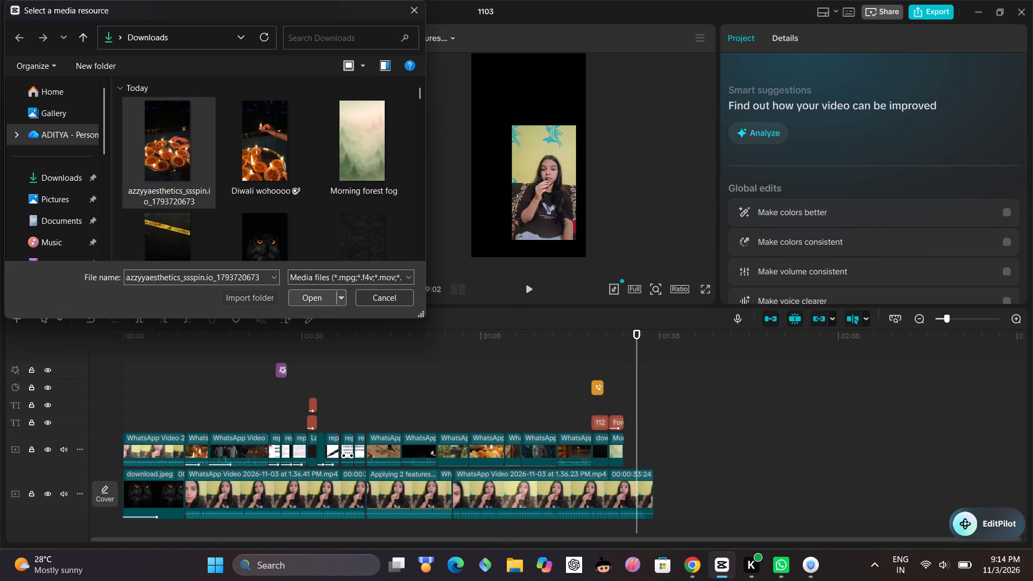
left_click(316, 292)
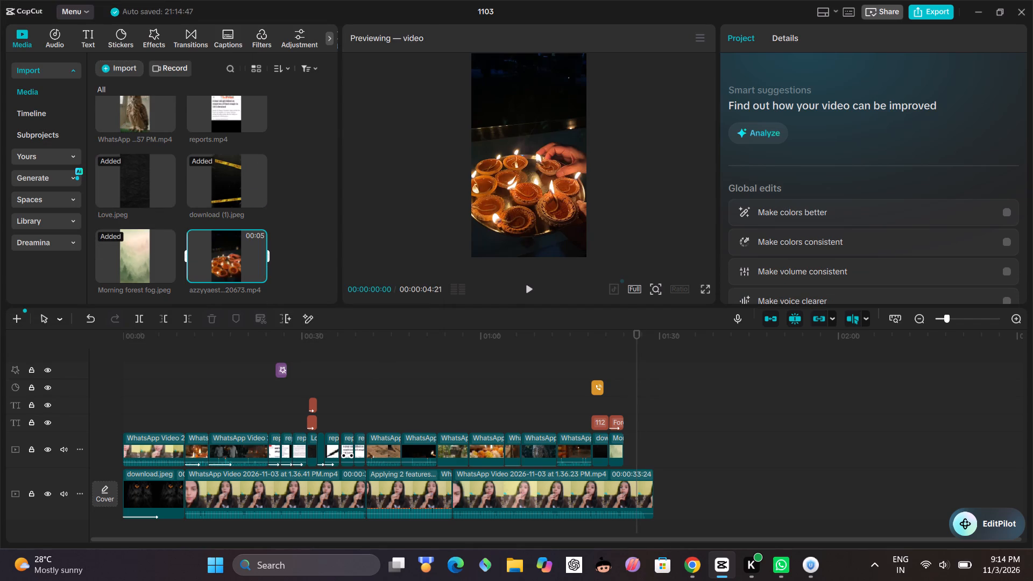
Add the diya video to the timeline and move it onto the overlay track above the end of the last main clip.
left_click(258, 272)
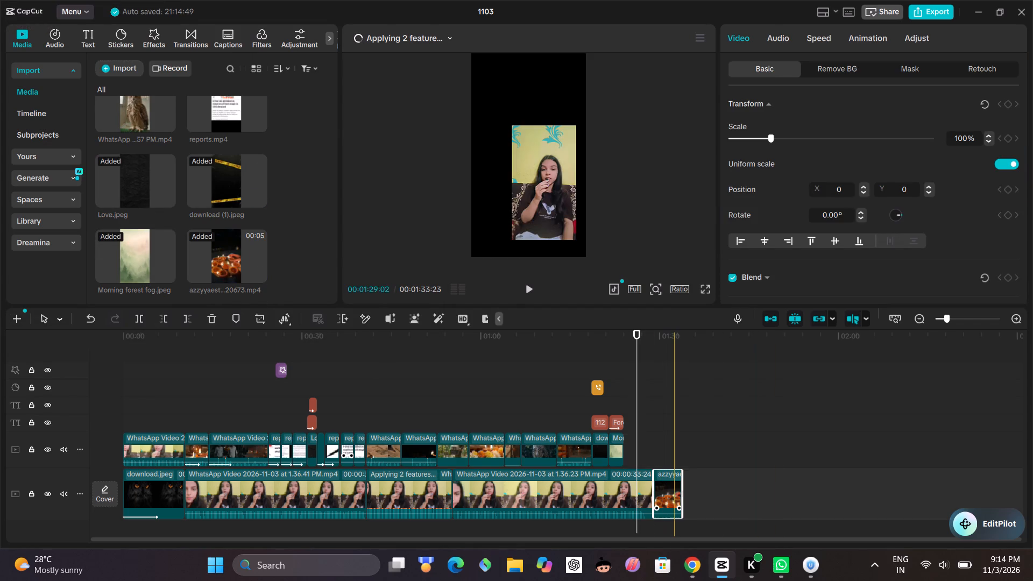
left_click(675, 467)
left_click(672, 472)
left_click_drag(671, 472, 646, 437)
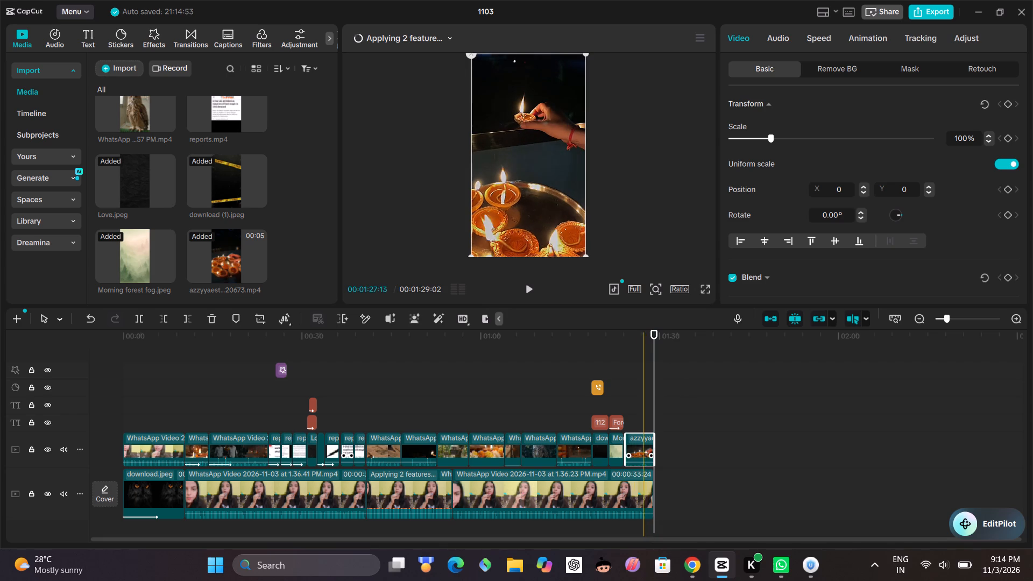
Play the ending from the Forest Department text and trim the last main-track clip to end at 00:01:28:10.
left_click(617, 409)
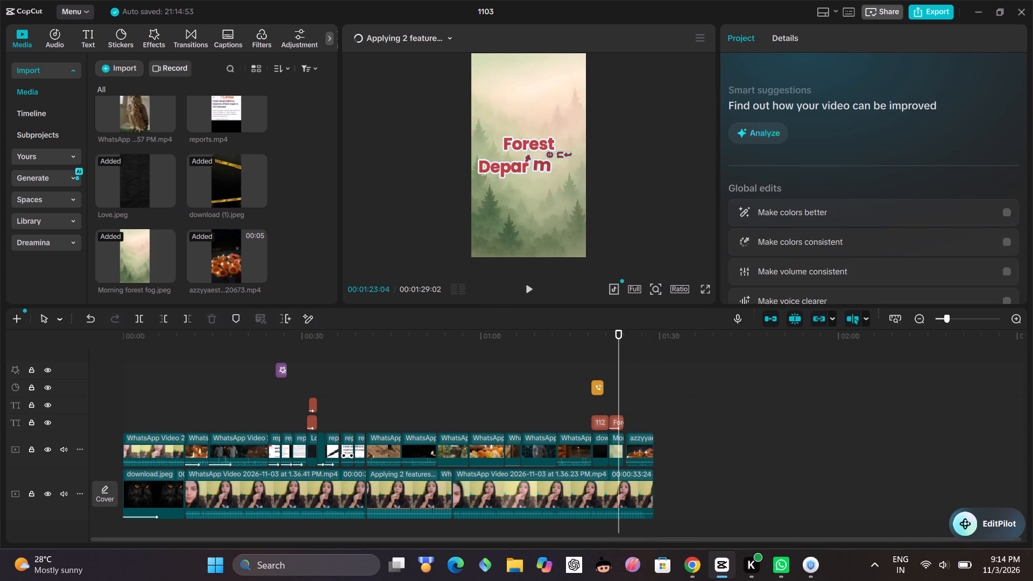
left_click(528, 288)
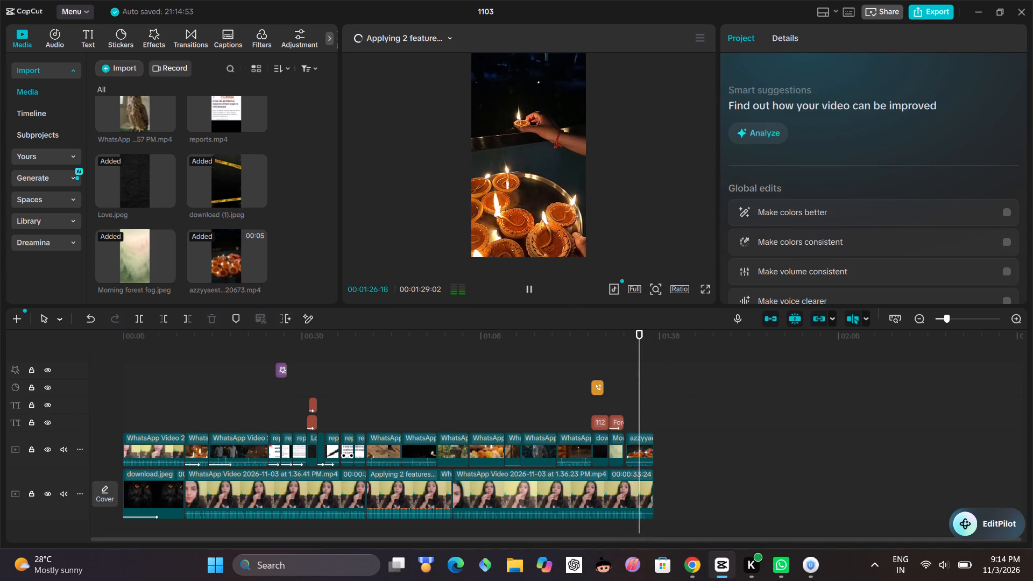
left_click(528, 288)
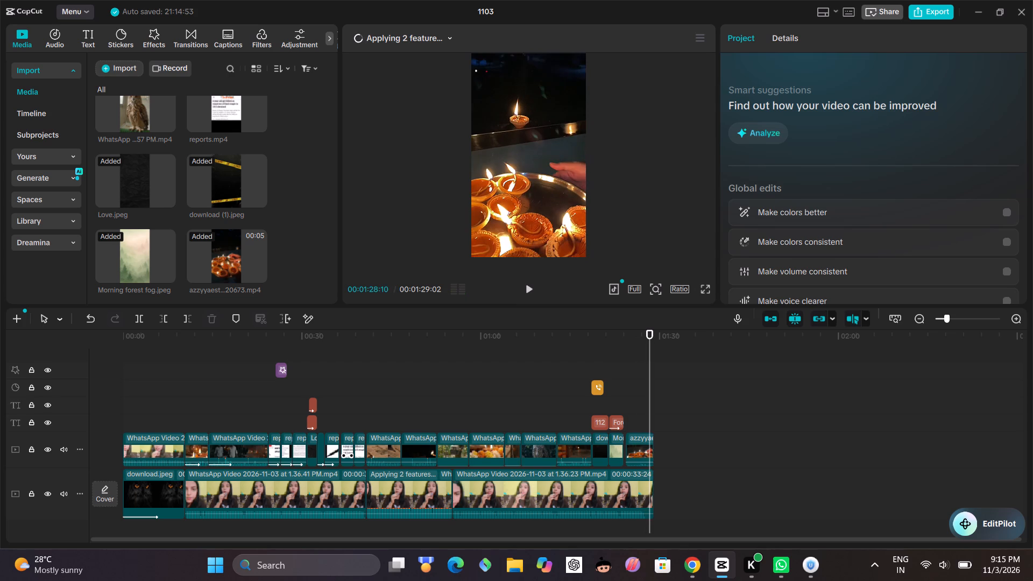
left_click(646, 477)
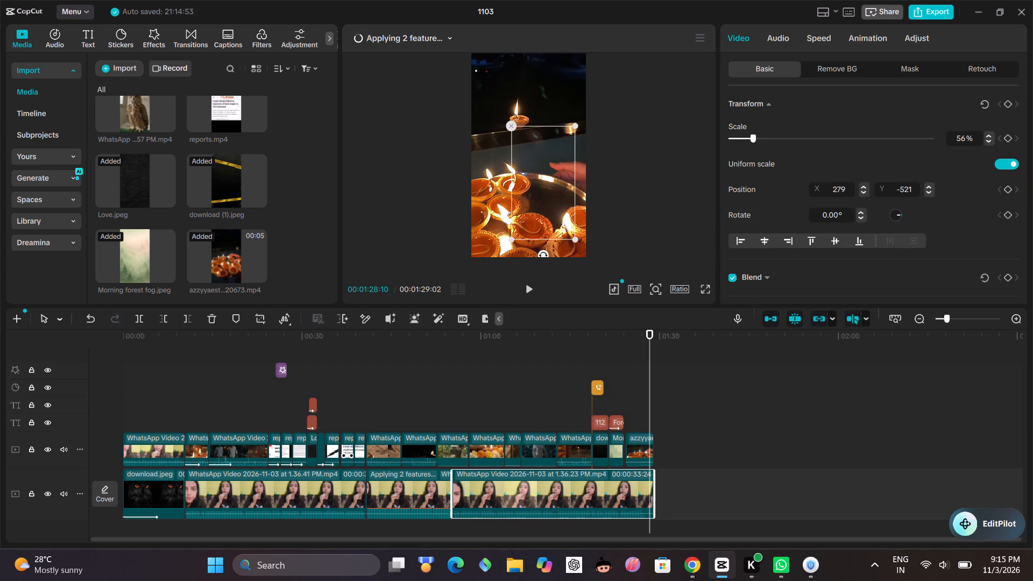
left_click_drag(657, 490, 651, 493)
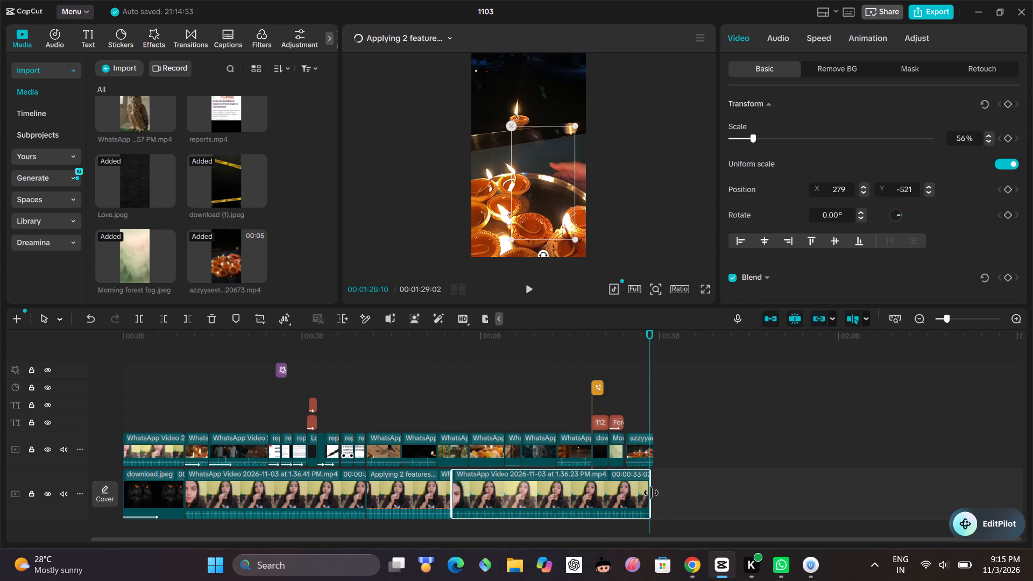
Trim the diya clip's start and fit it on the existing overlay track between the forest fog image and the main video's end.
left_click(645, 437)
left_click_drag(645, 437, 635, 441)
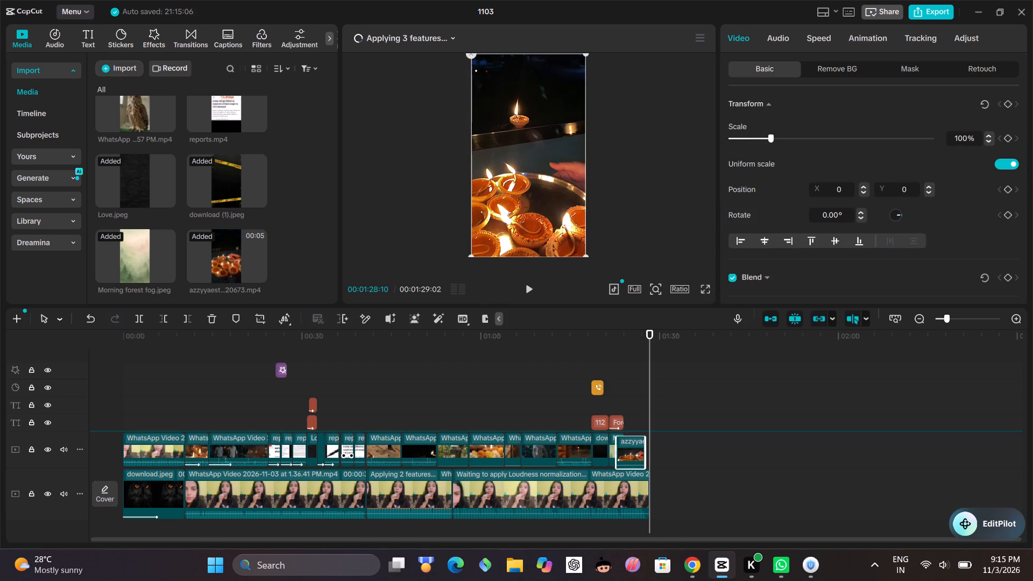
left_click_drag(635, 441, 639, 434)
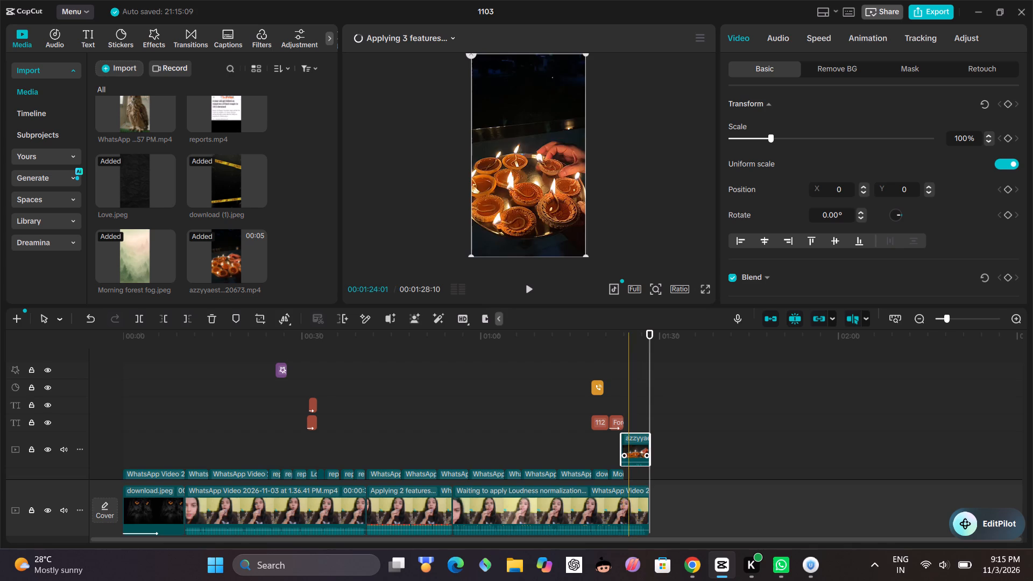
left_click_drag(629, 435, 633, 455)
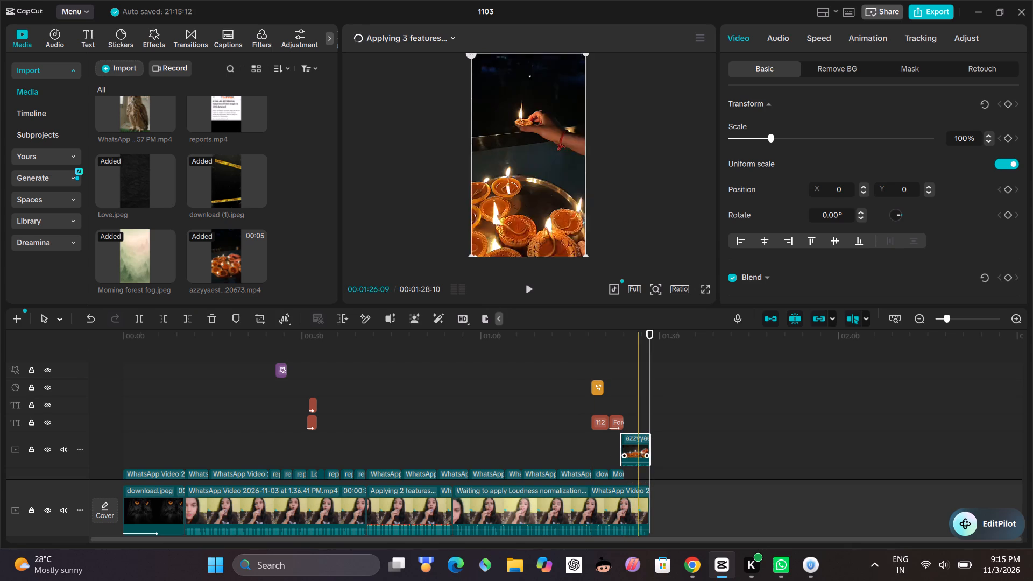
left_click(621, 446)
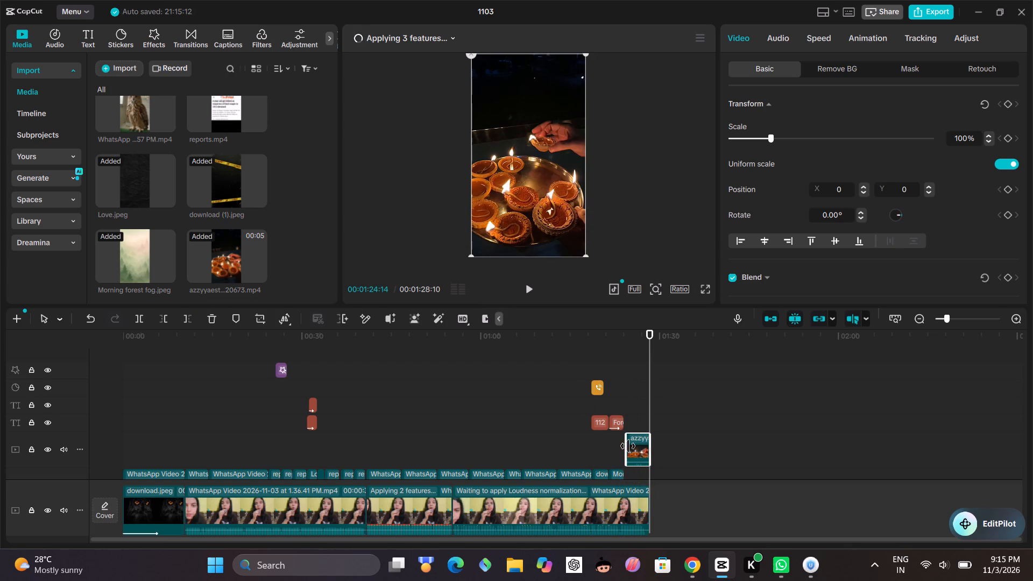
left_click_drag(641, 435, 641, 460)
left_click(626, 452)
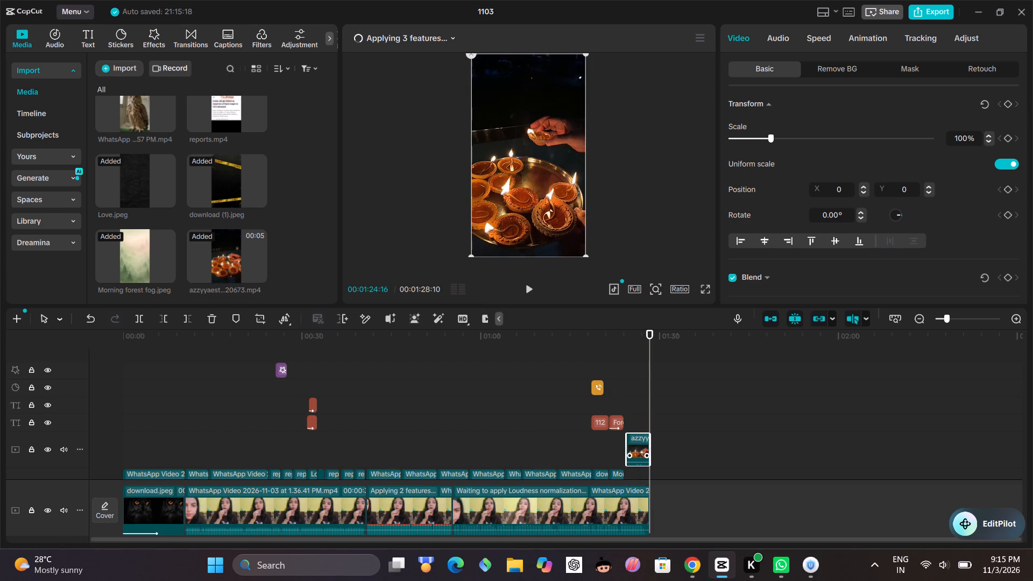
left_click_drag(643, 433, 639, 456)
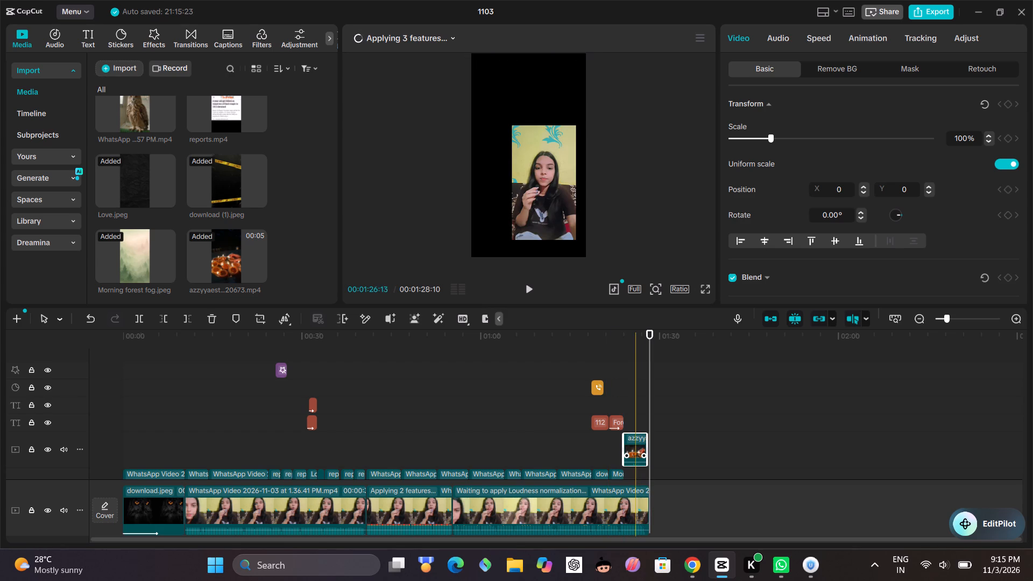
left_click_drag(635, 438, 642, 463)
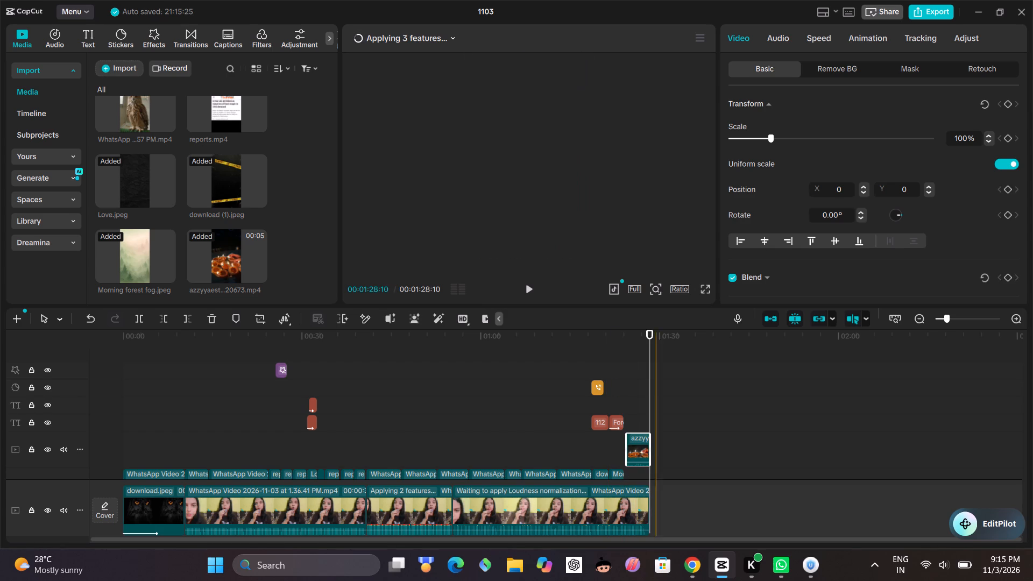
scroll(672, 452, "down", 4)
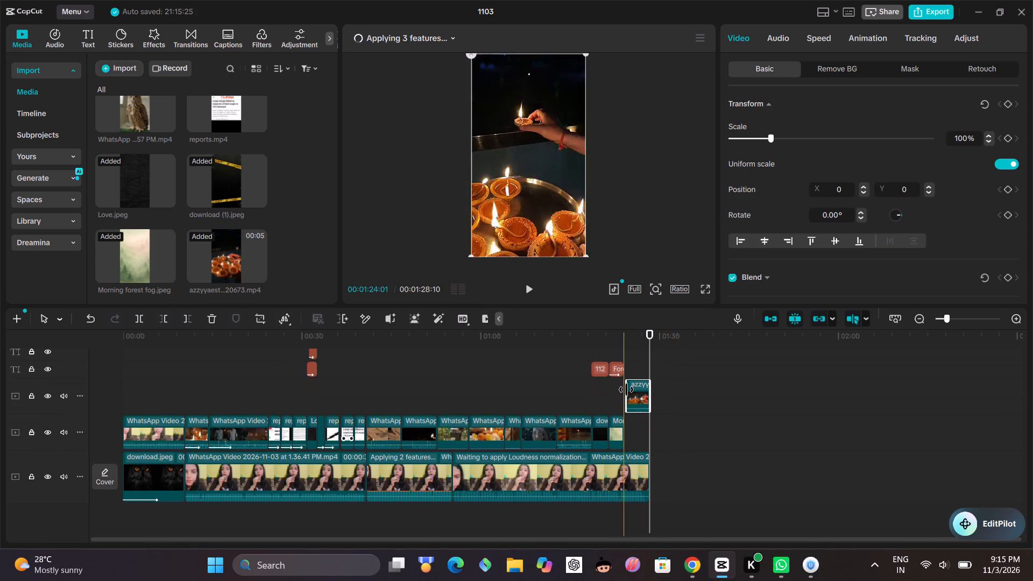
left_click(626, 389)
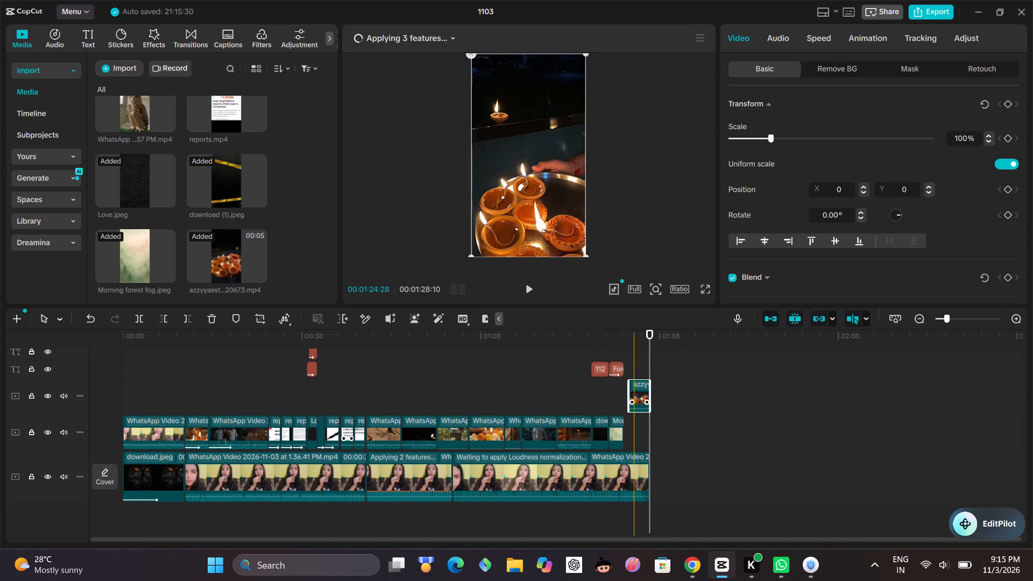
left_click_drag(639, 382, 638, 417)
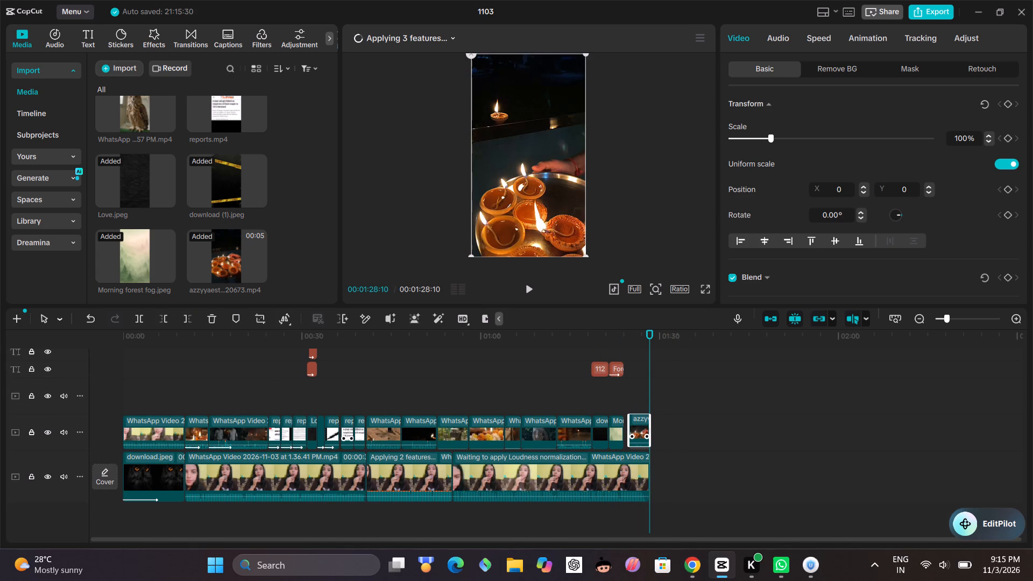
left_click_drag(630, 428, 624, 437)
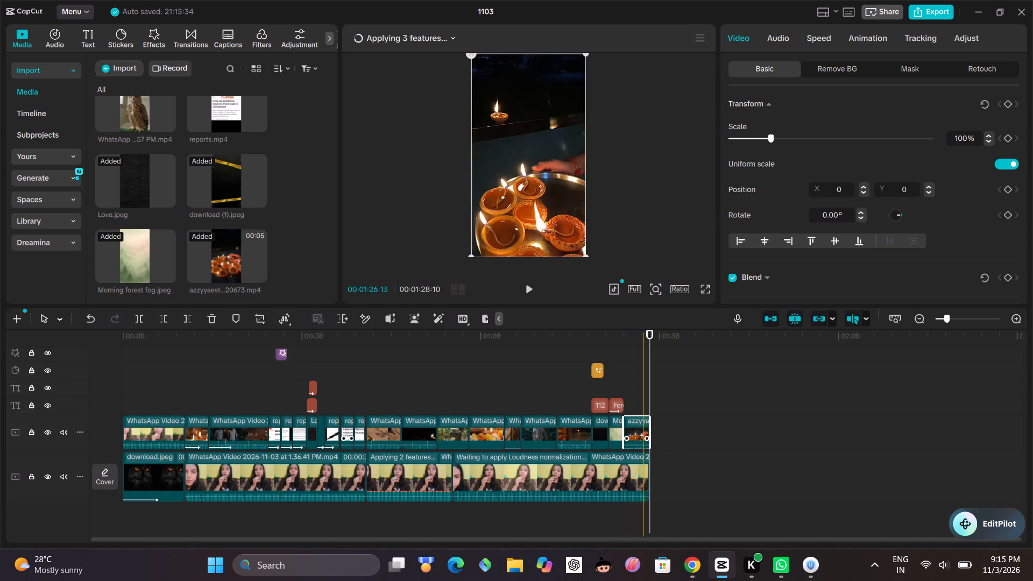
Play back the final section from just before the 112 helpline text through the diya clip to check the ending.
left_click(586, 395)
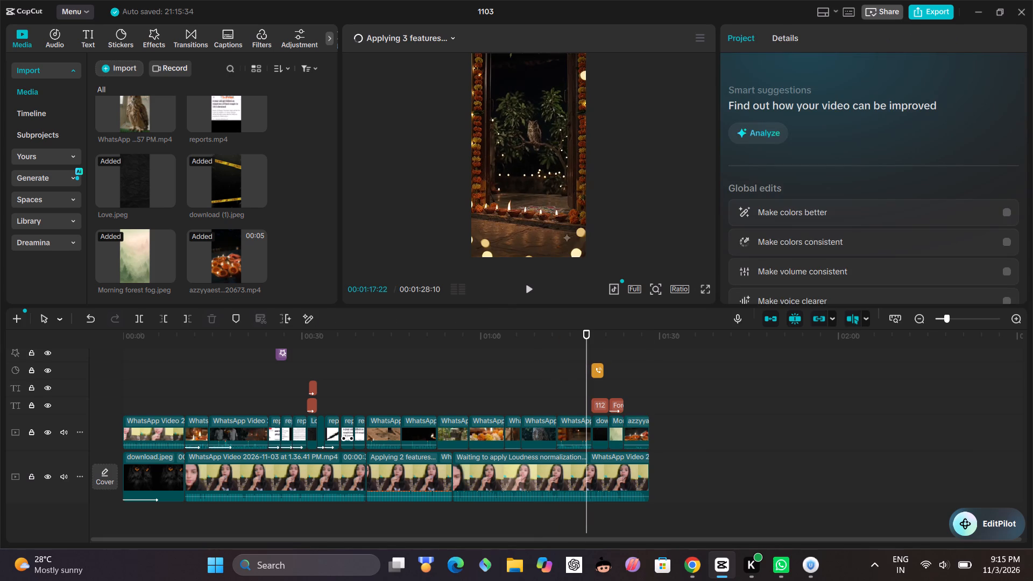
left_click(528, 290)
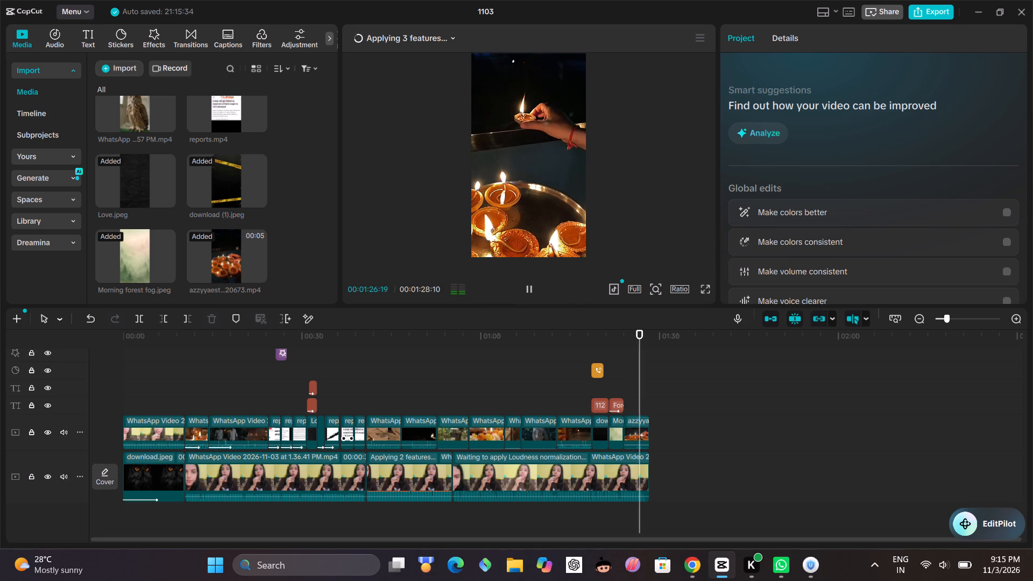
left_click(528, 290)
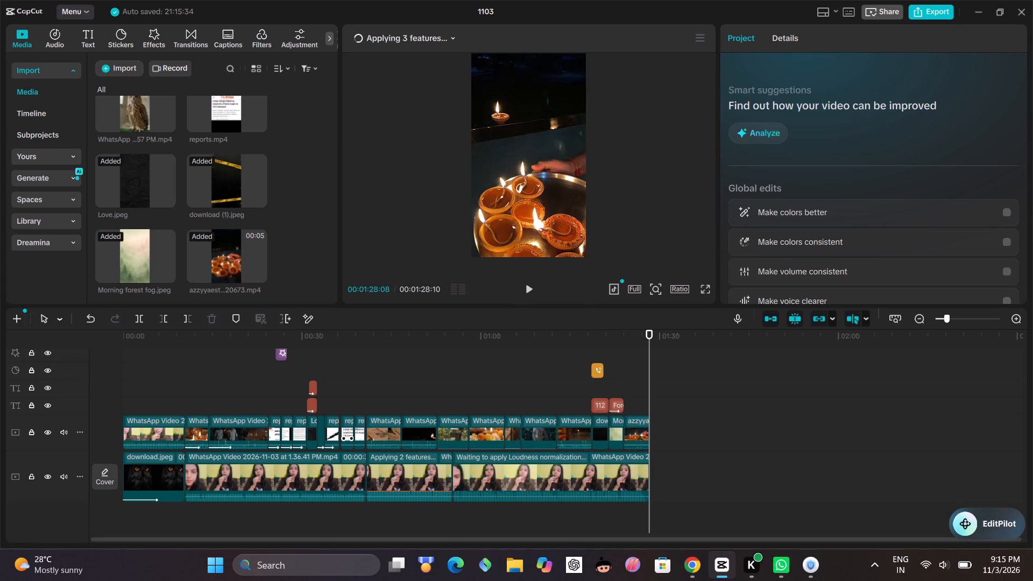
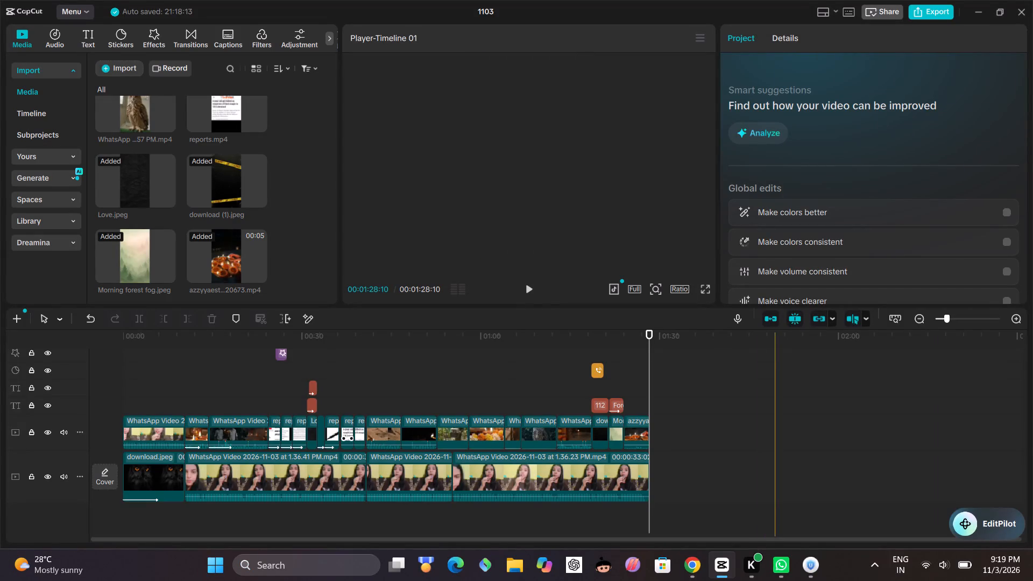
Play the opening from 00:00:00:00, and restart the video from the beginning in full-screen preview to review the complete edit.
left_click_drag(651, 381, 138, 404)
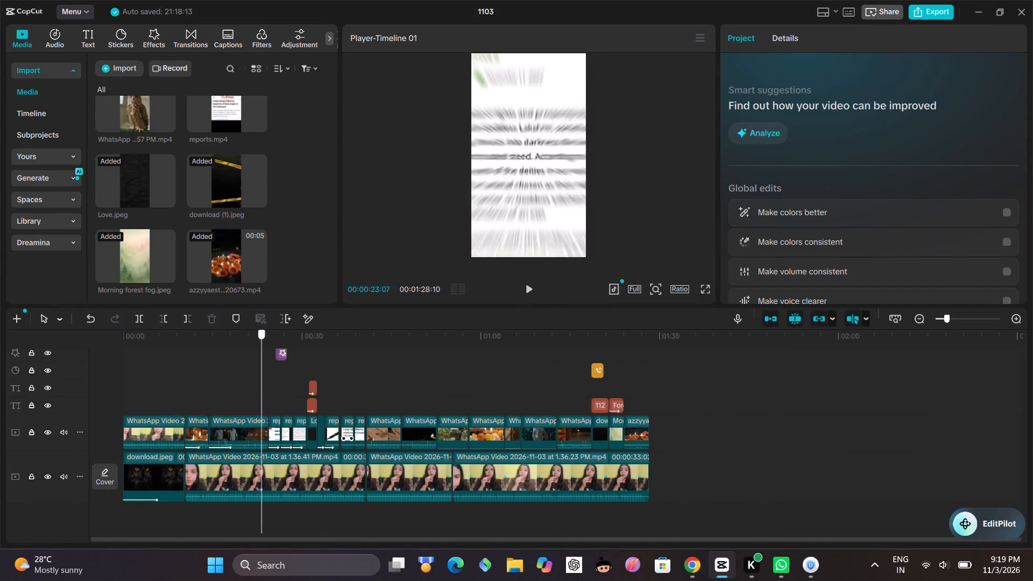
left_click_drag(138, 404, 59, 407)
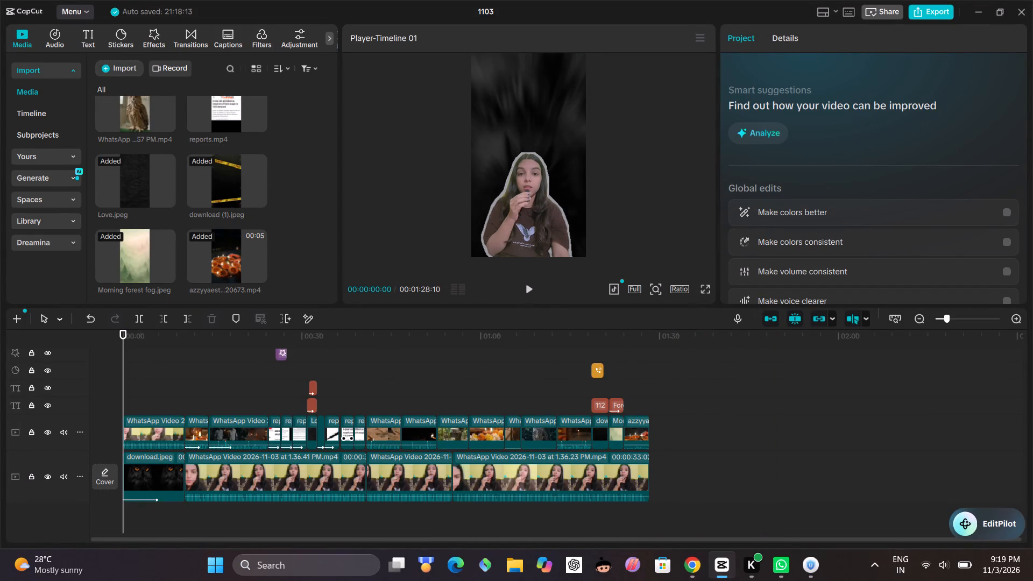
left_click(525, 286)
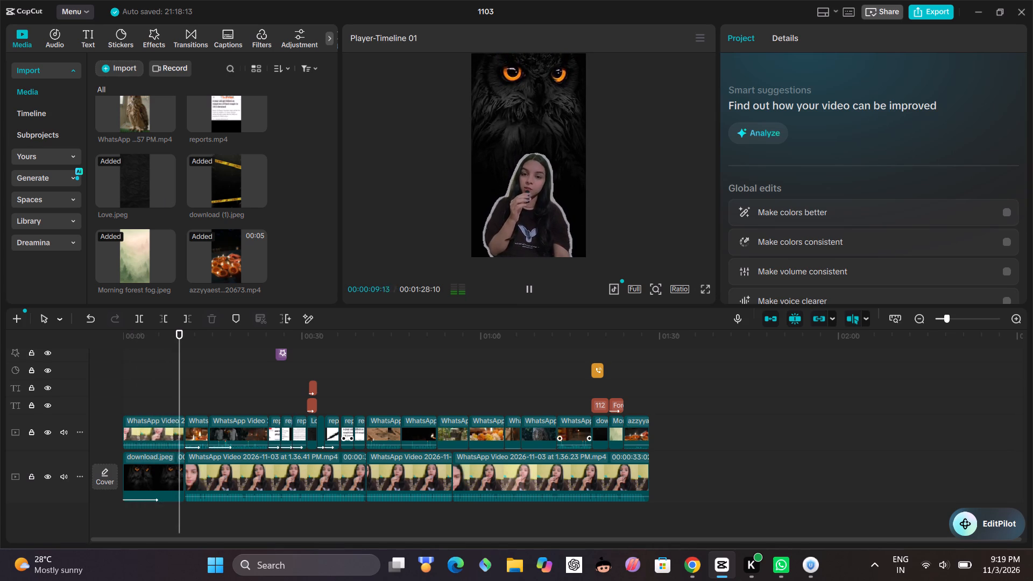
left_click(529, 286)
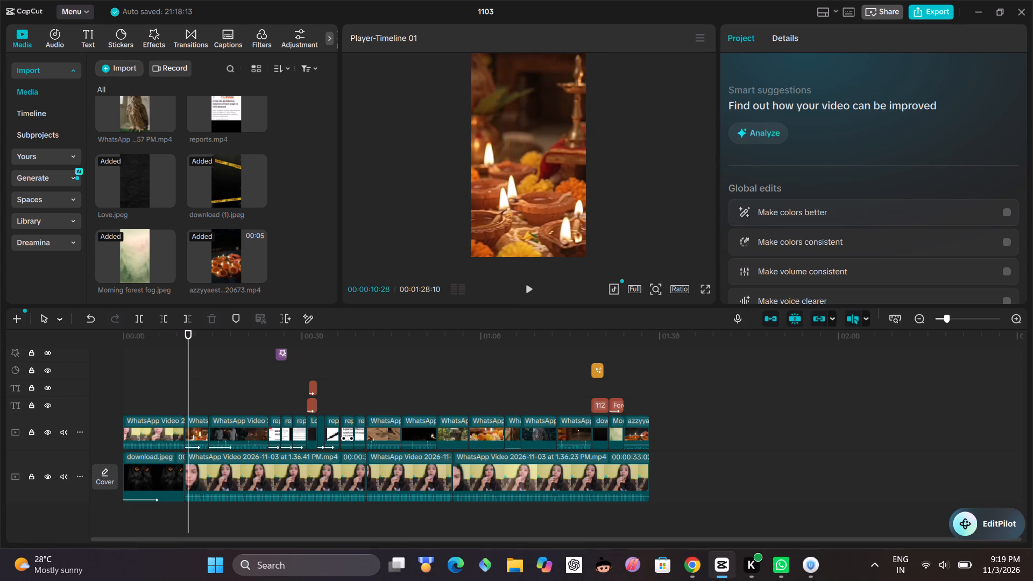
left_click(709, 291)
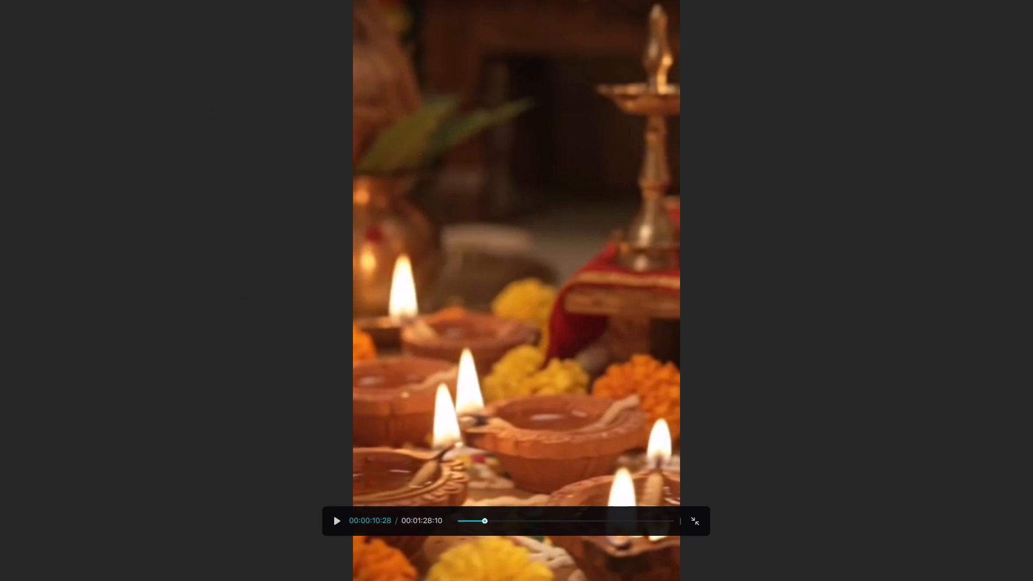
left_click_drag(485, 521, 454, 530)
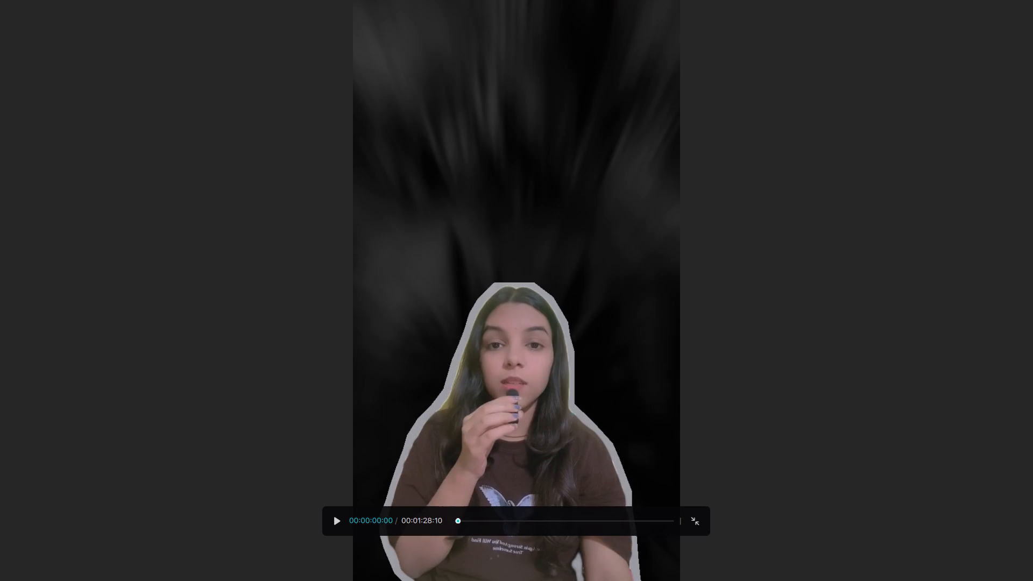
left_click_drag(463, 520, 434, 523)
left_click(331, 523)
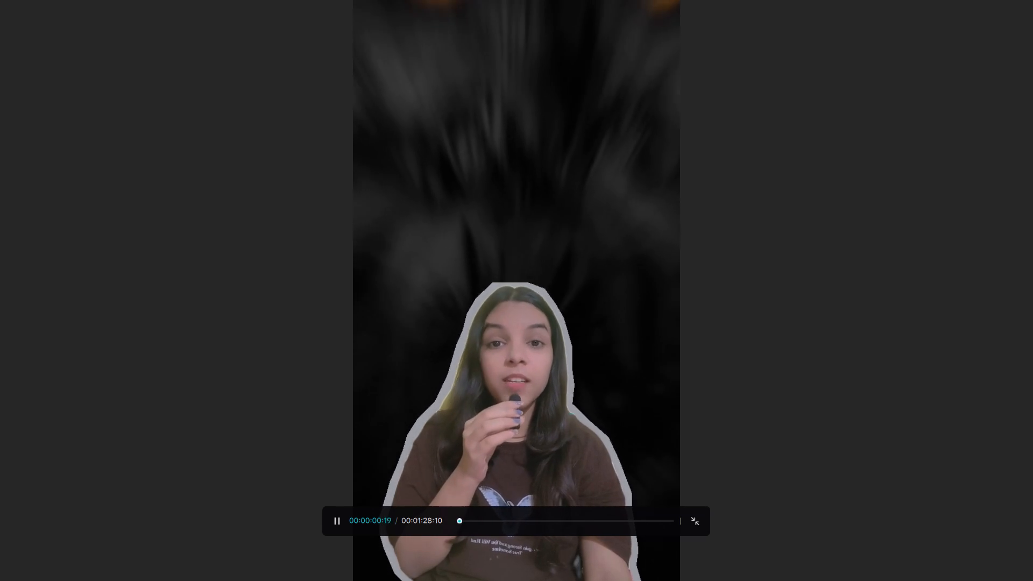
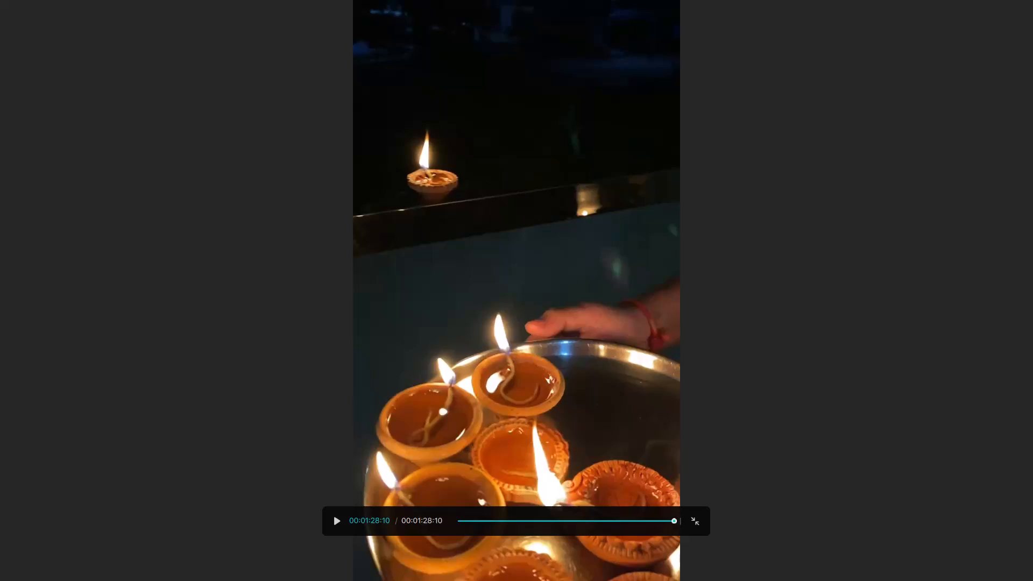
Leave the full-screen preview and look through the Downloads folder for media to import.
key("Escape")
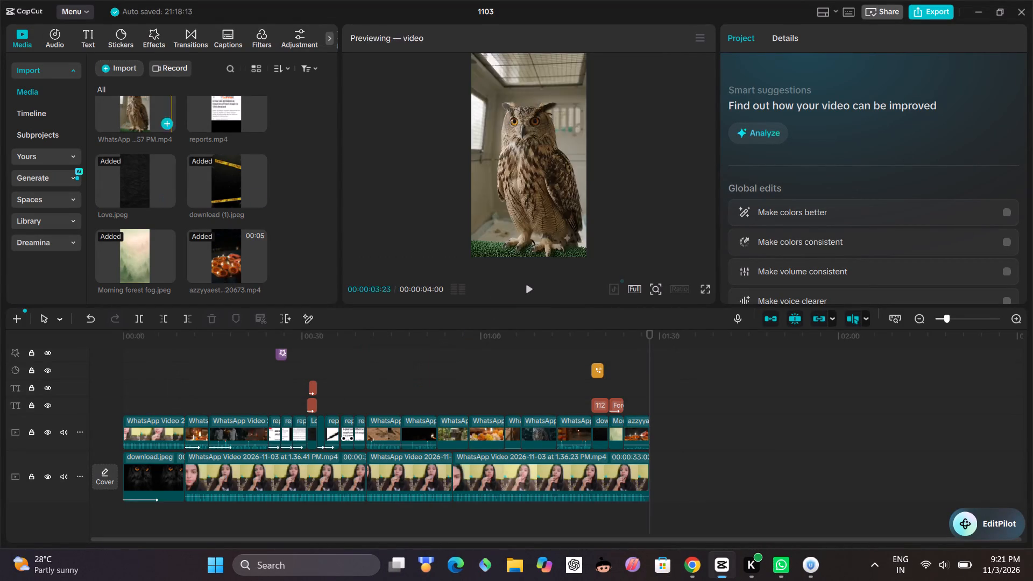
left_click(108, 74)
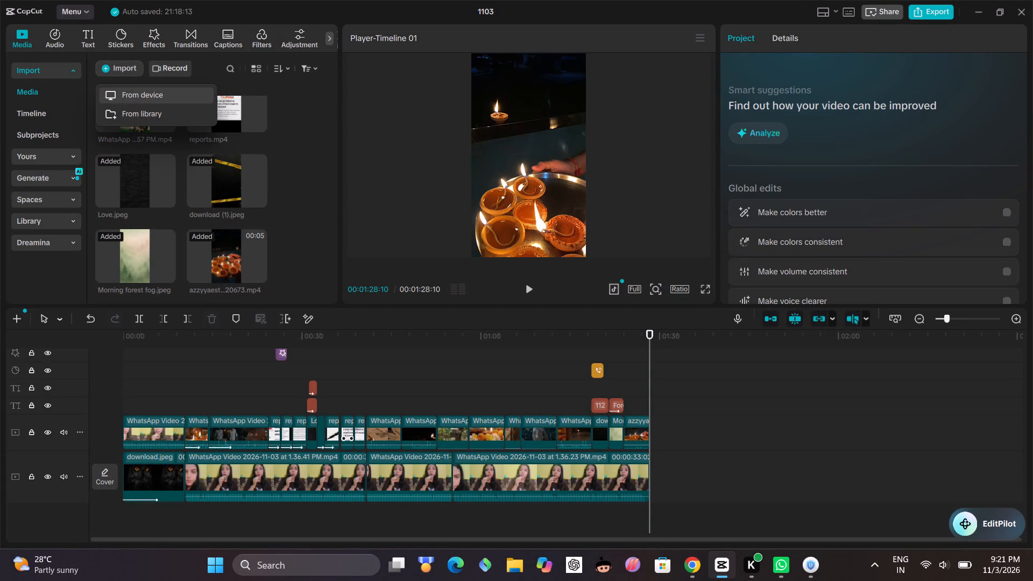
left_click(124, 92)
scroll(205, 178, "down", 2)
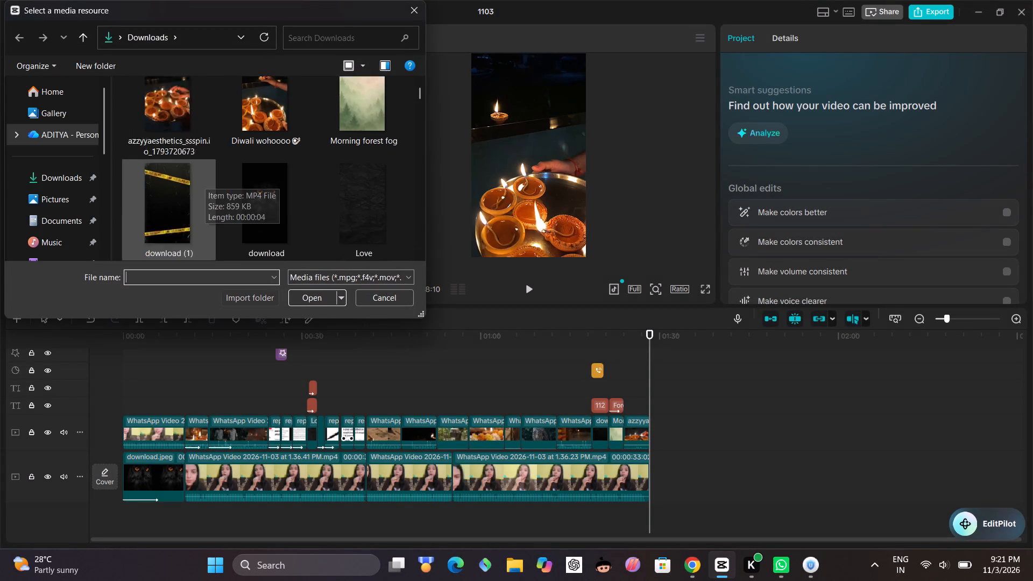
scroll(205, 175, "down", 5)
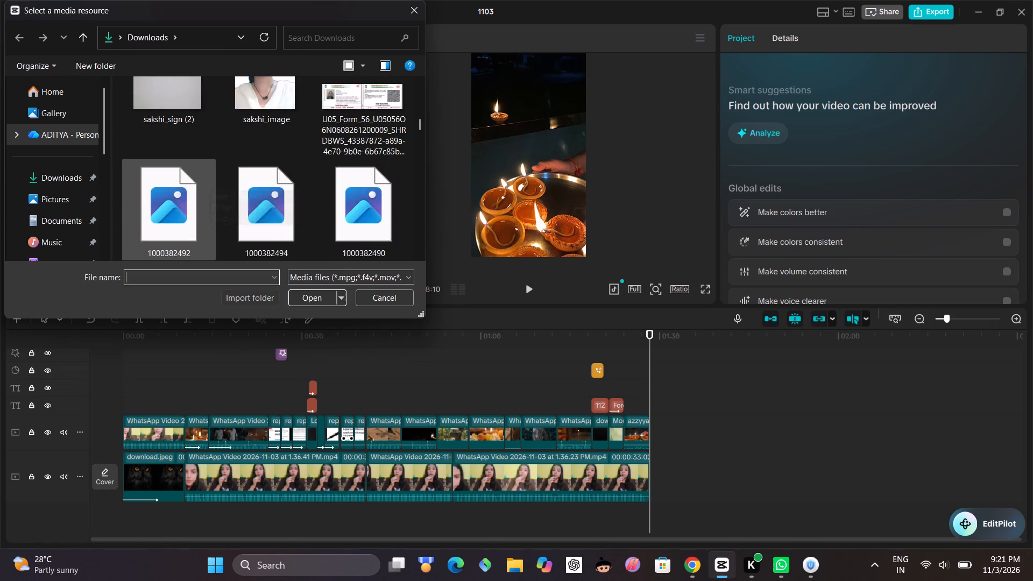
scroll(209, 179, "down", 2)
scroll(209, 179, "up", 14)
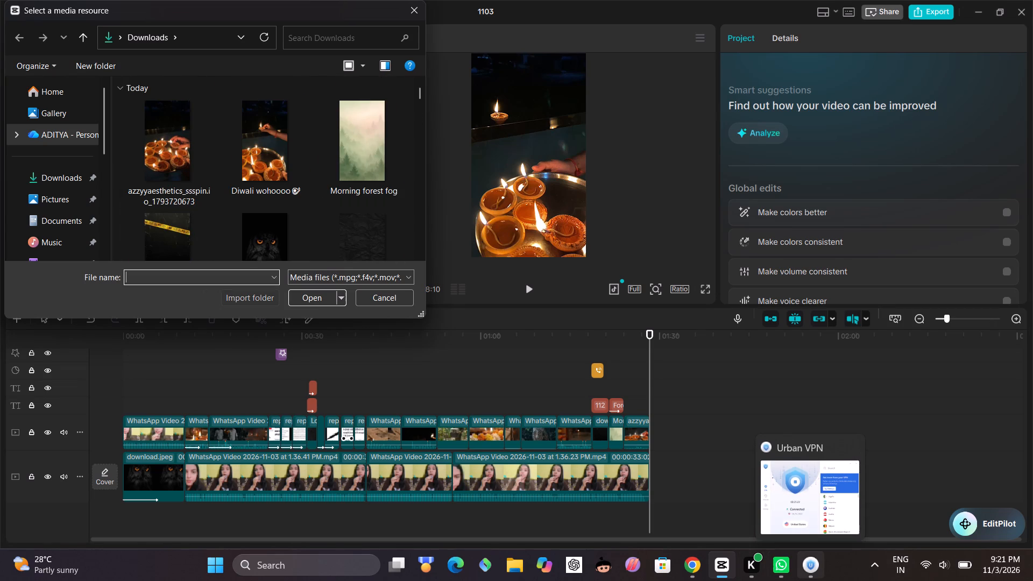
Switch to Chrome and search Pinterest for "background aesthetic videos".
left_click(698, 570)
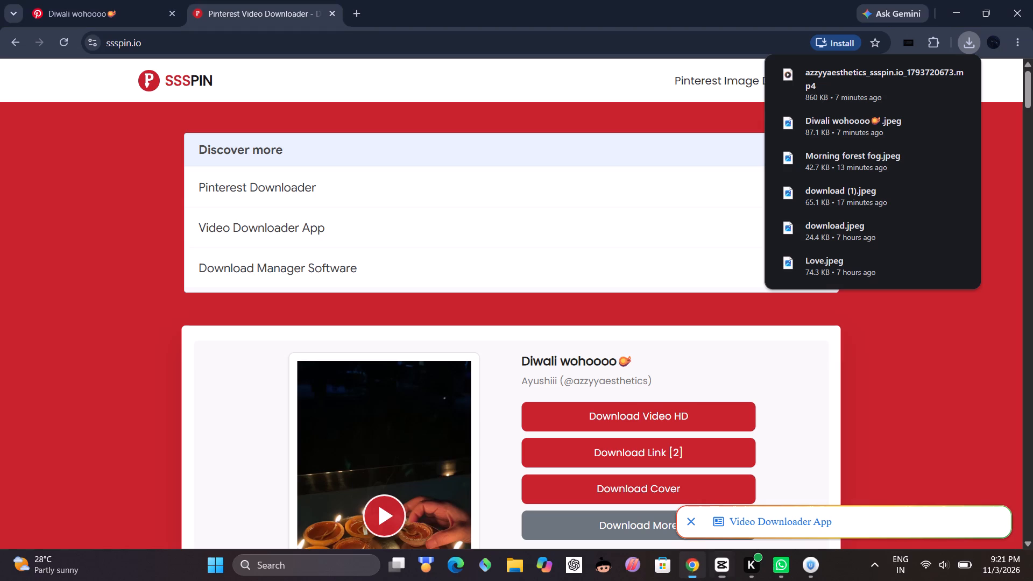
left_click(123, 17)
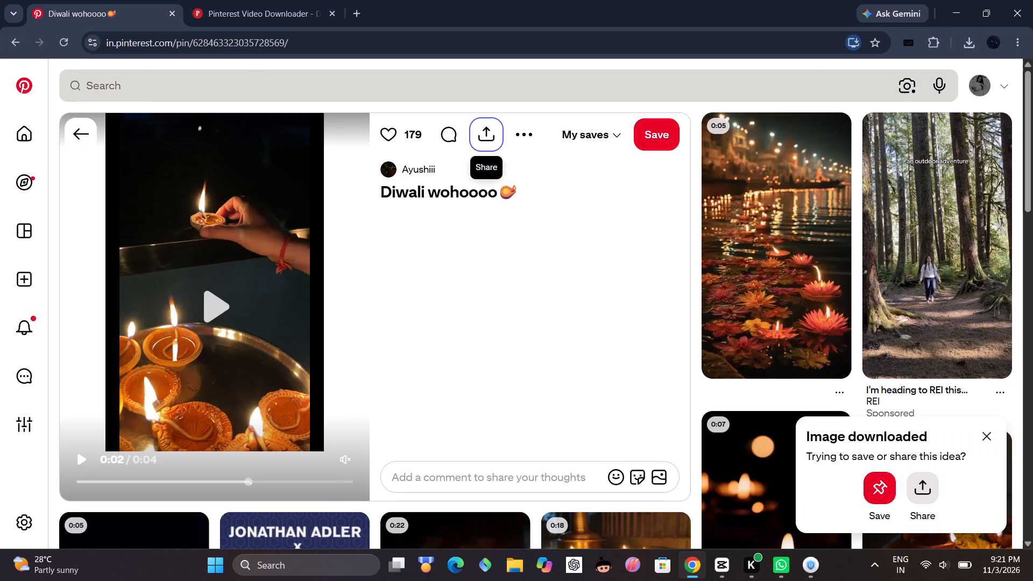
left_click(206, 91)
type("backh")
key("BackSpace")
type("gr")
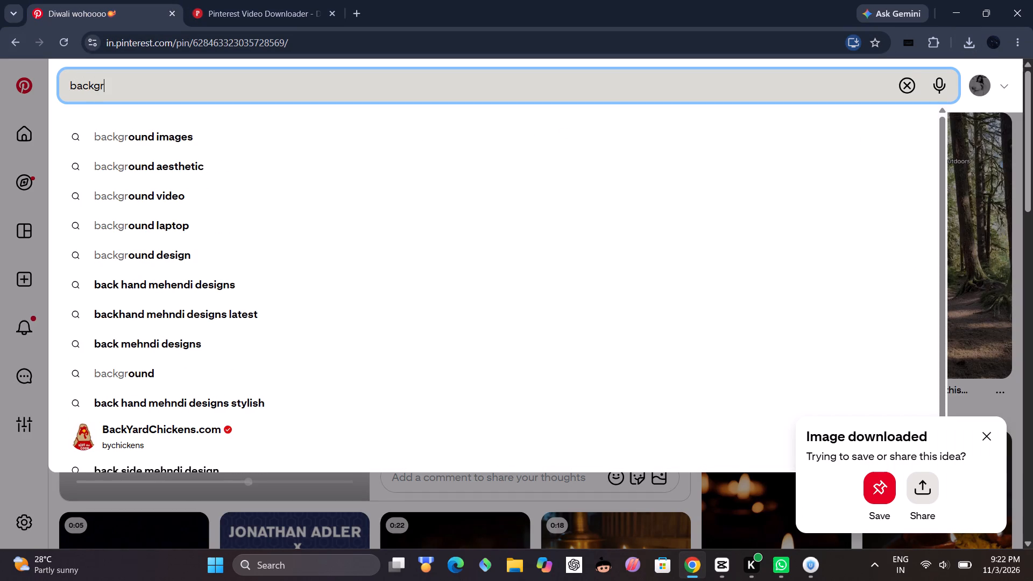
key("Down")
key("Down")
key("Up")
key("Return")
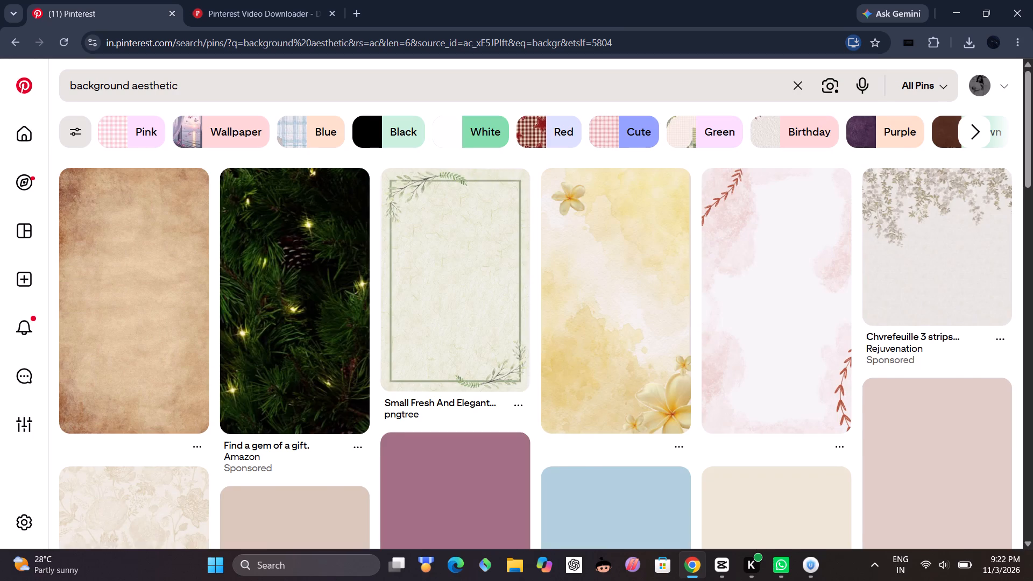
left_click_drag(183, 84, 128, 97)
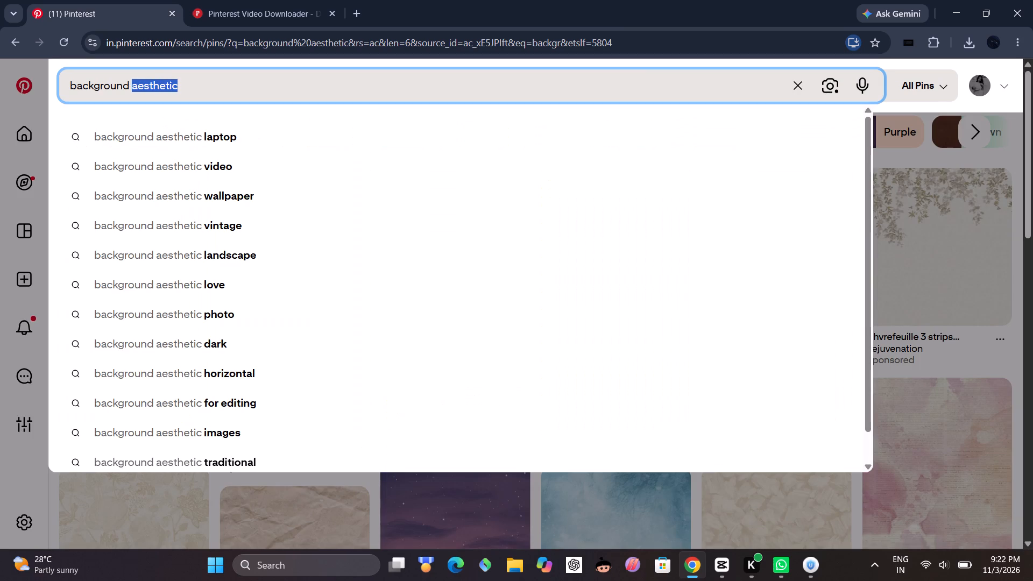
left_click(241, 97)
key("space")
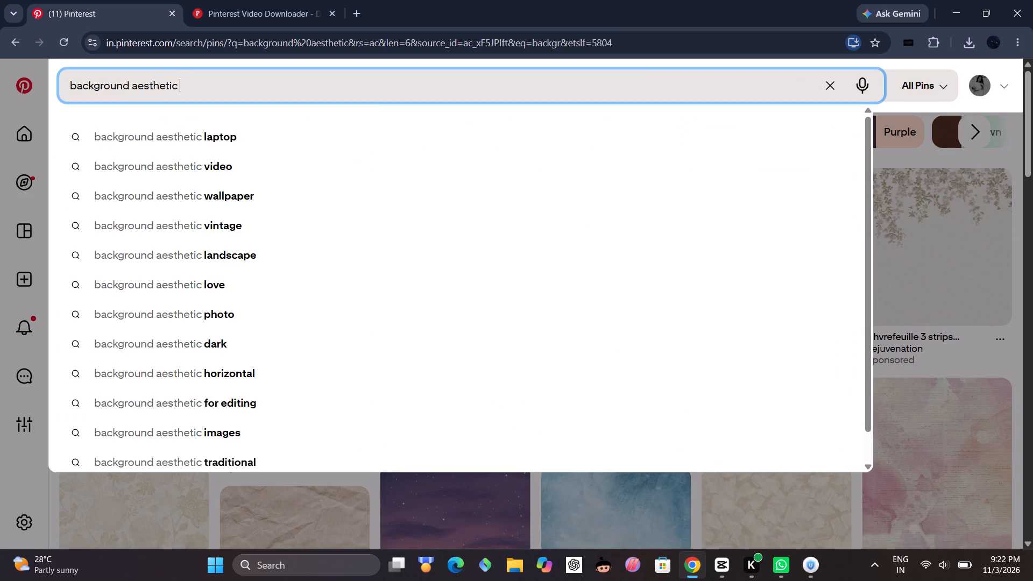
left_click(226, 199)
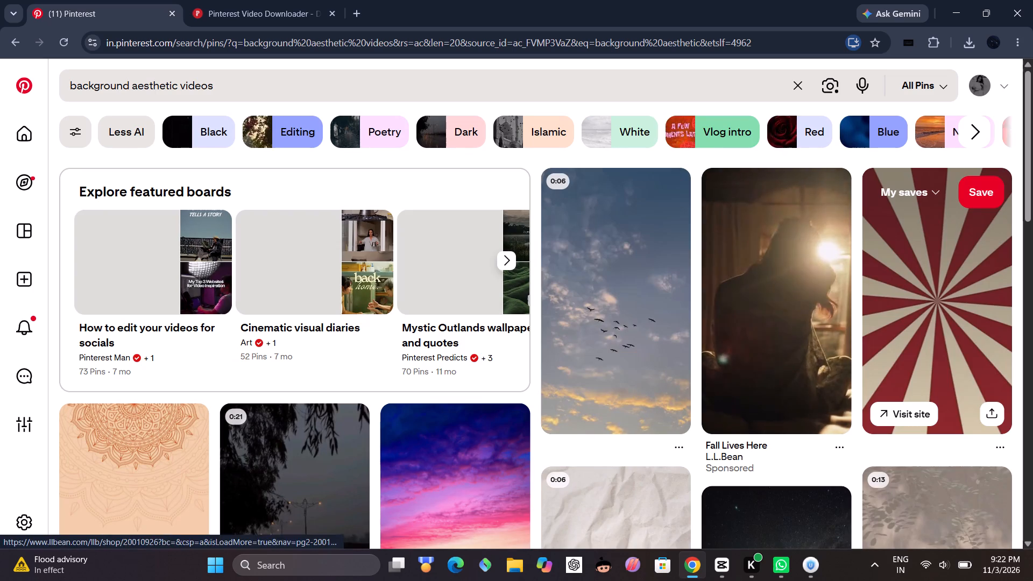
Open the green leaf-shadow "Story motion" video pin from the results, copy its link and pause its playback.
scroll(291, 428, "down", 1)
scroll(139, 472, "down", 2)
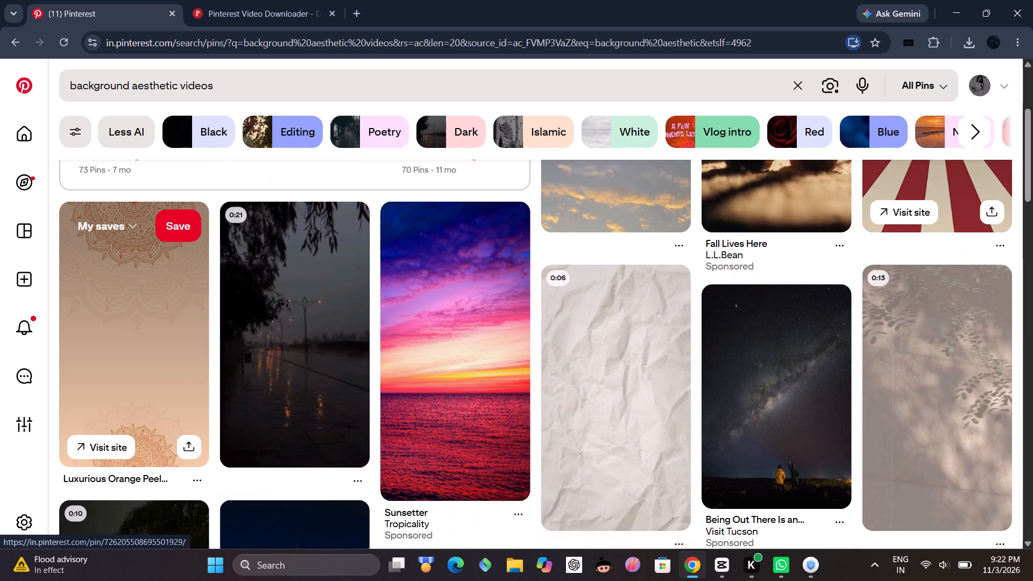
scroll(461, 327, "down", 1)
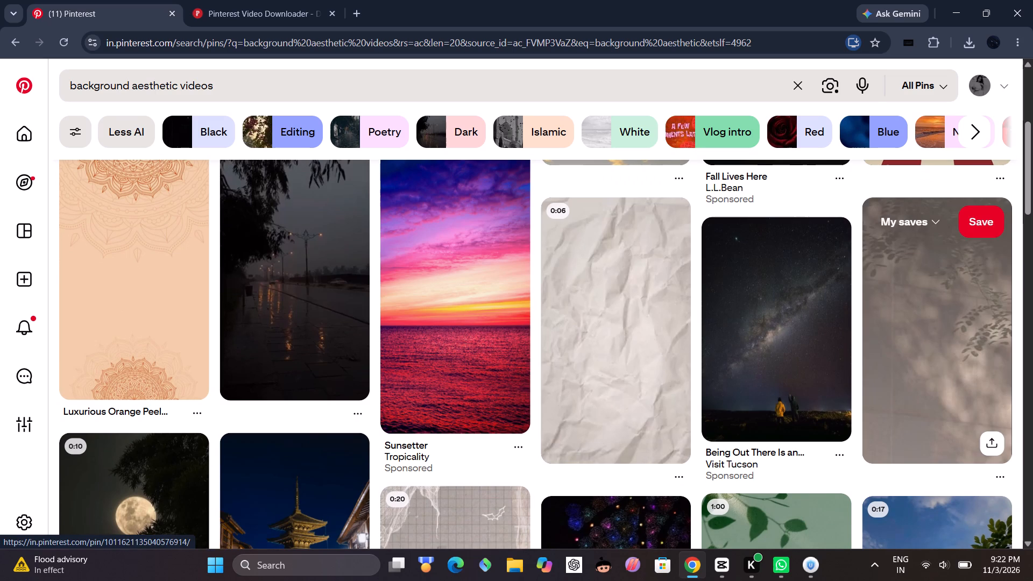
scroll(934, 342, "down", 2)
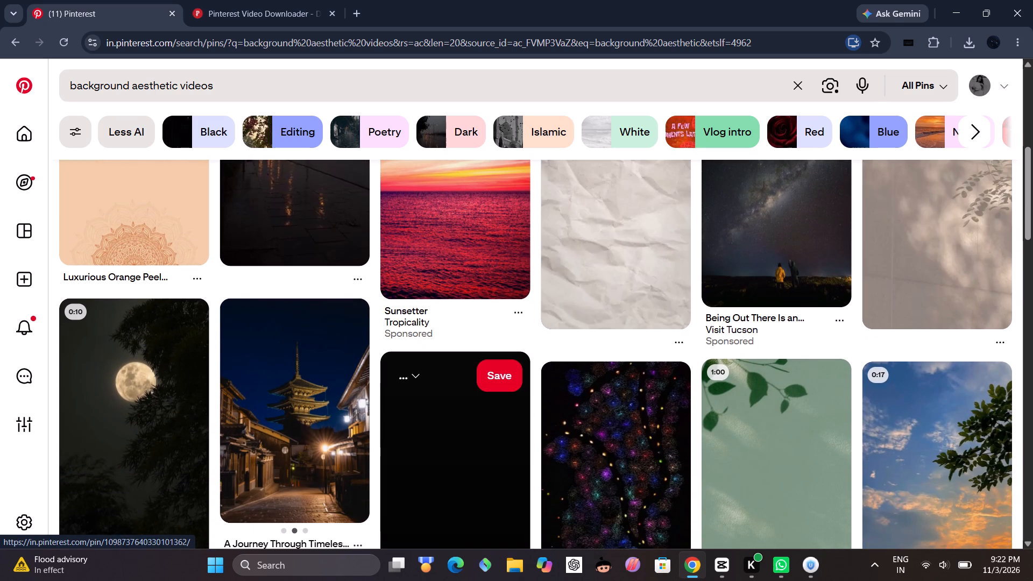
scroll(171, 412, "down", 2)
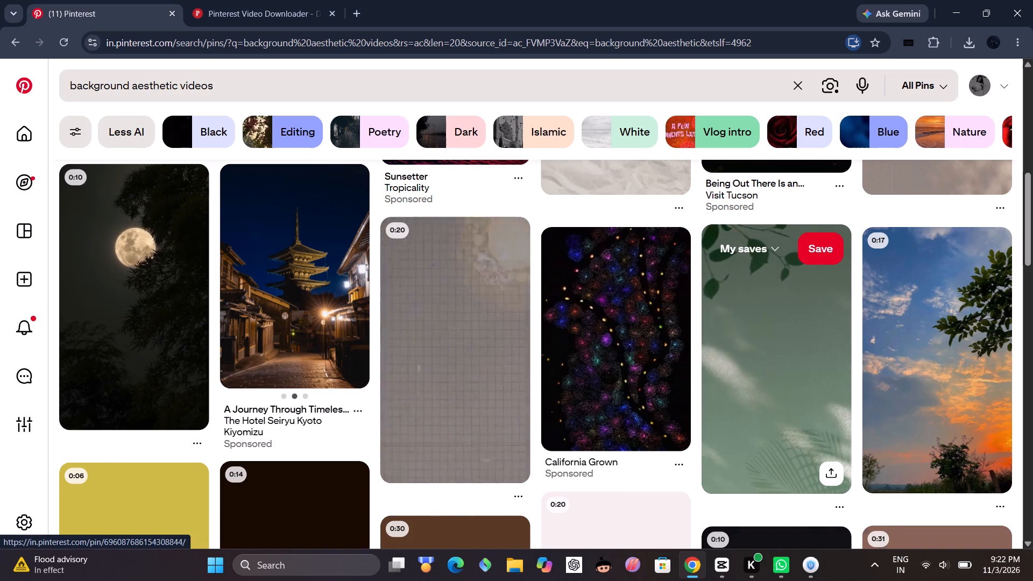
left_click(754, 371)
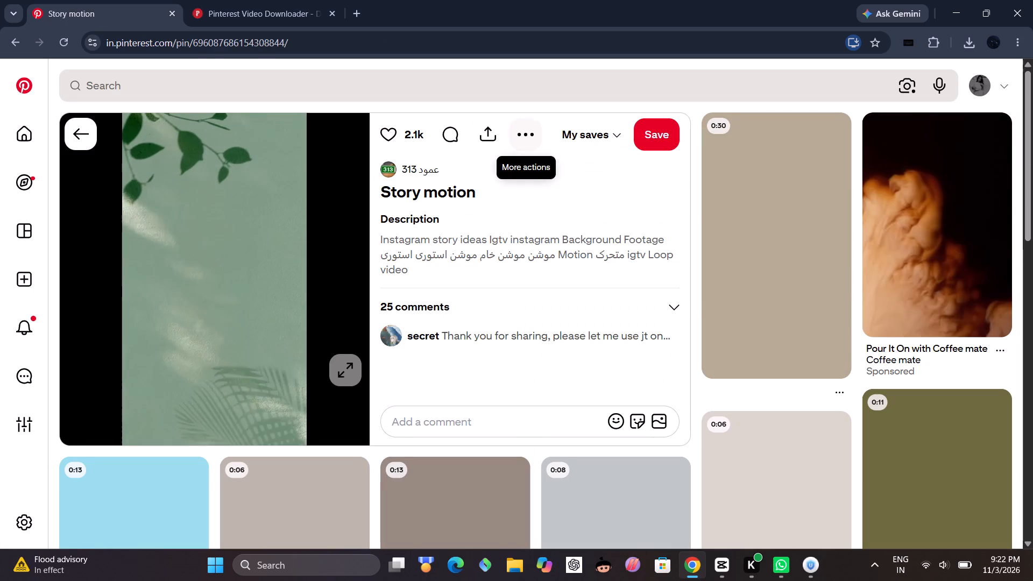
left_click(489, 136)
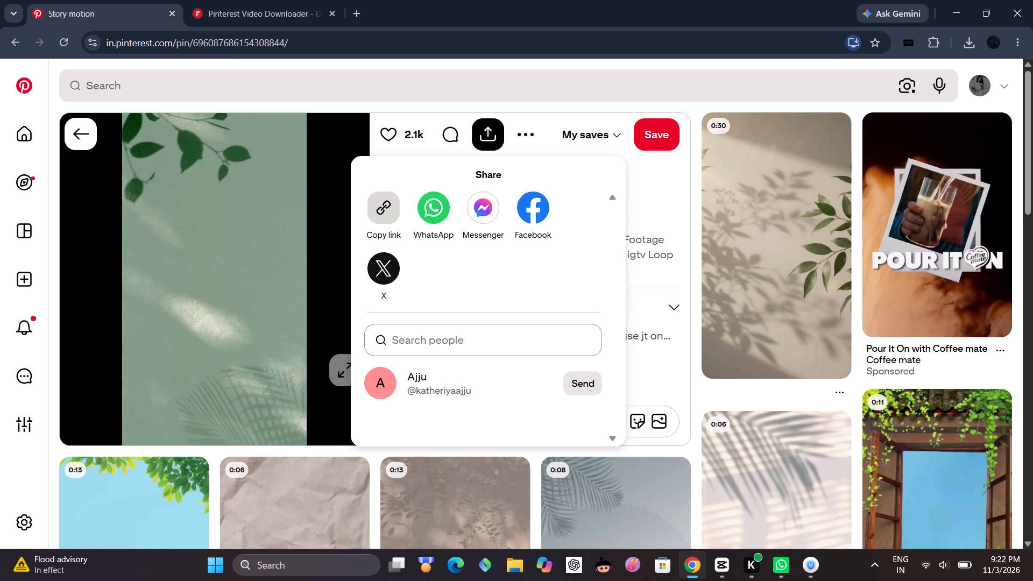
double_click(379, 213)
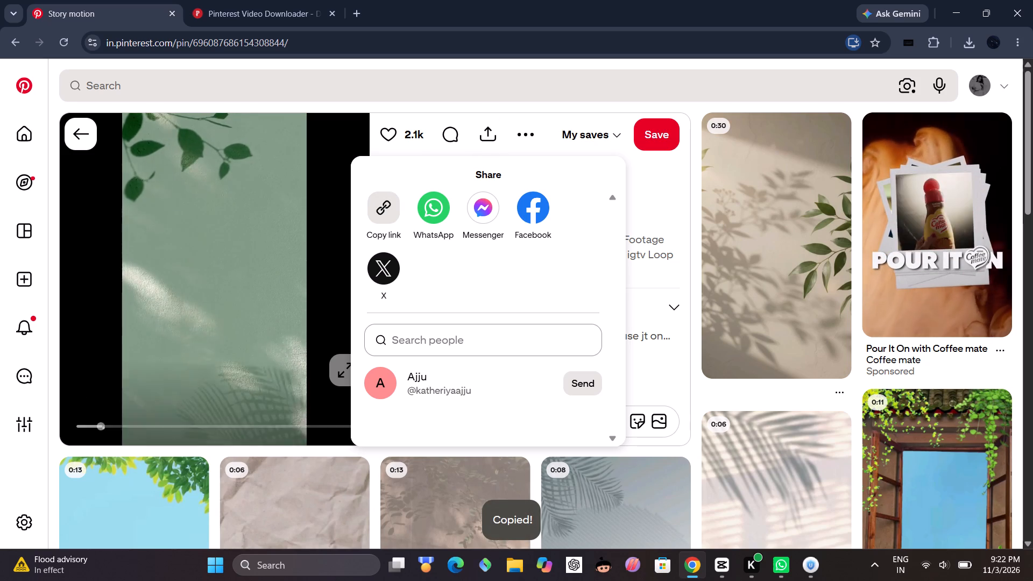
left_click(87, 406)
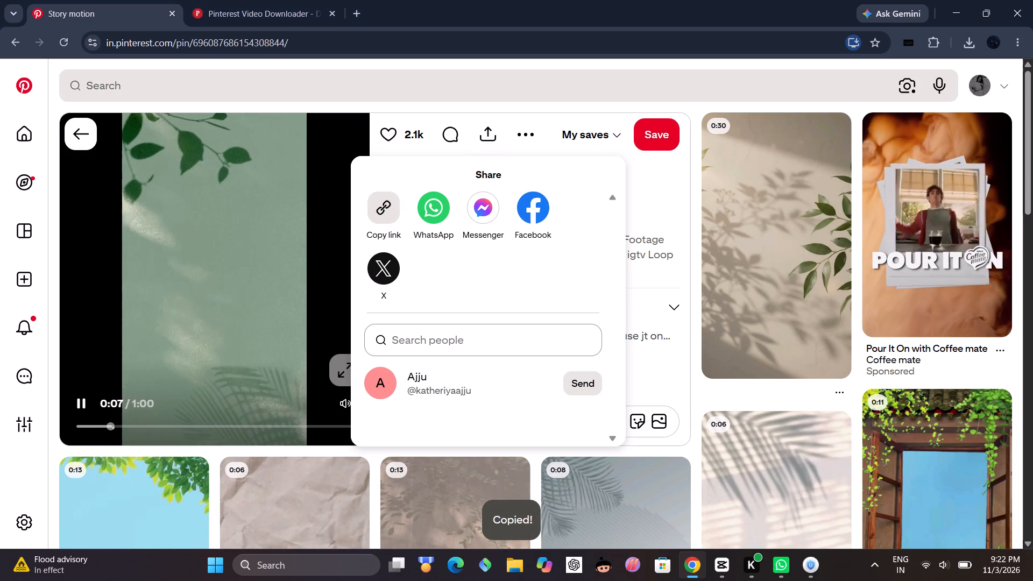
left_click(82, 400)
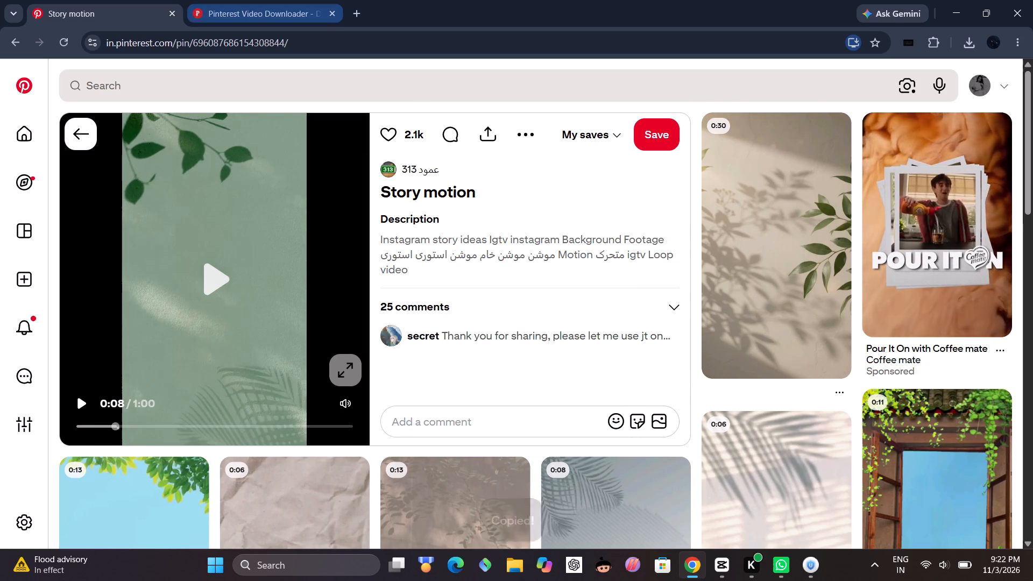
Load the copied pin link in the SSSPIN Pinterest downloader and download the Story motion video in HD.
left_click(237, 10)
scroll(337, 139, "up", 2)
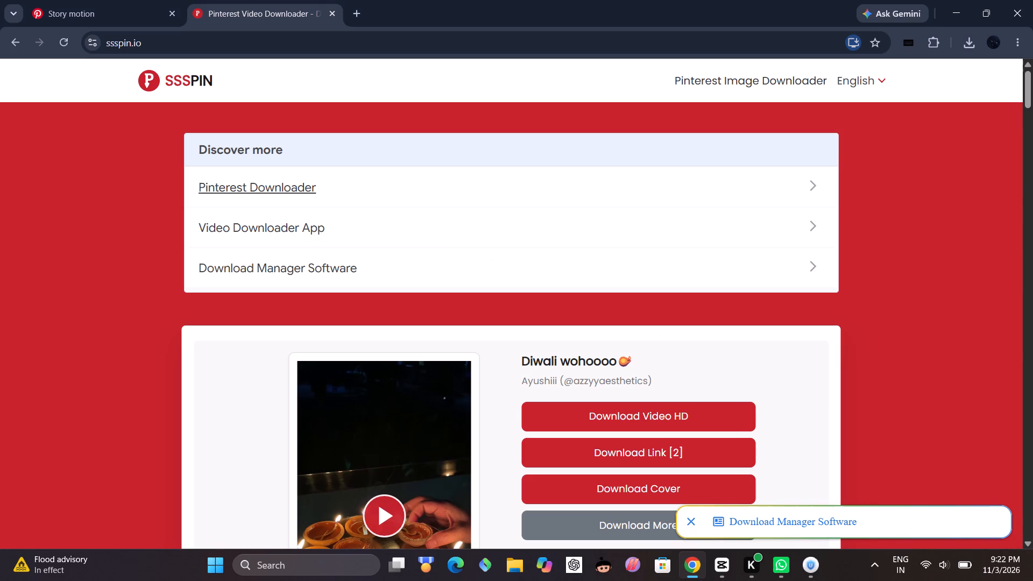
scroll(340, 150, "up", 2)
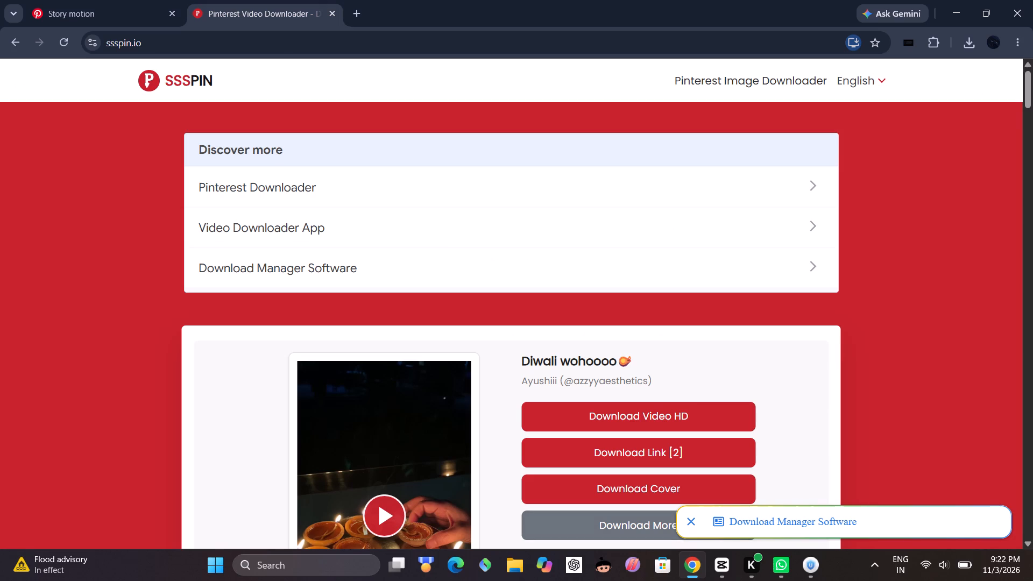
left_click(568, 526)
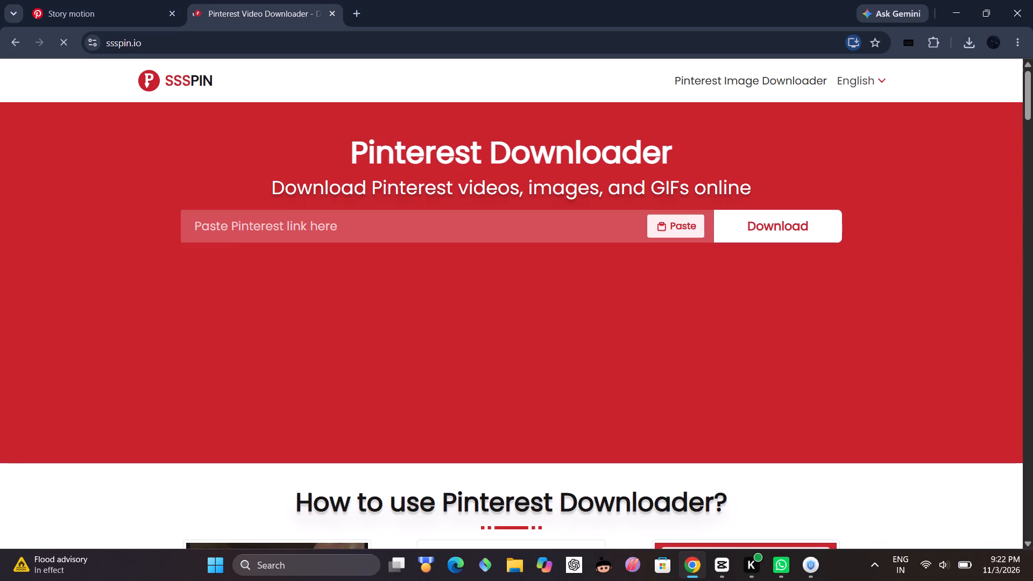
left_click(279, 228)
key("ctrl+v")
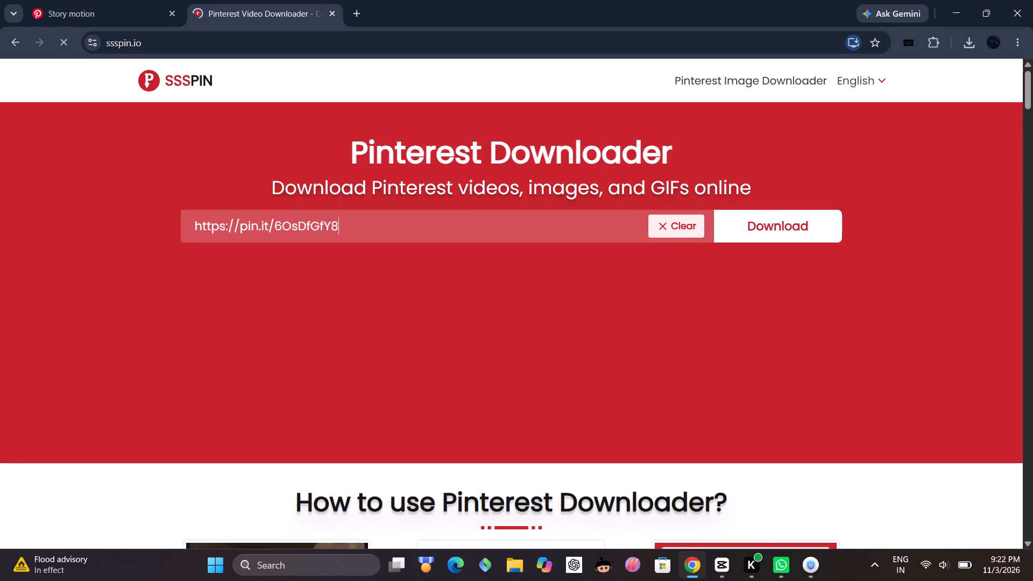
left_click(802, 232)
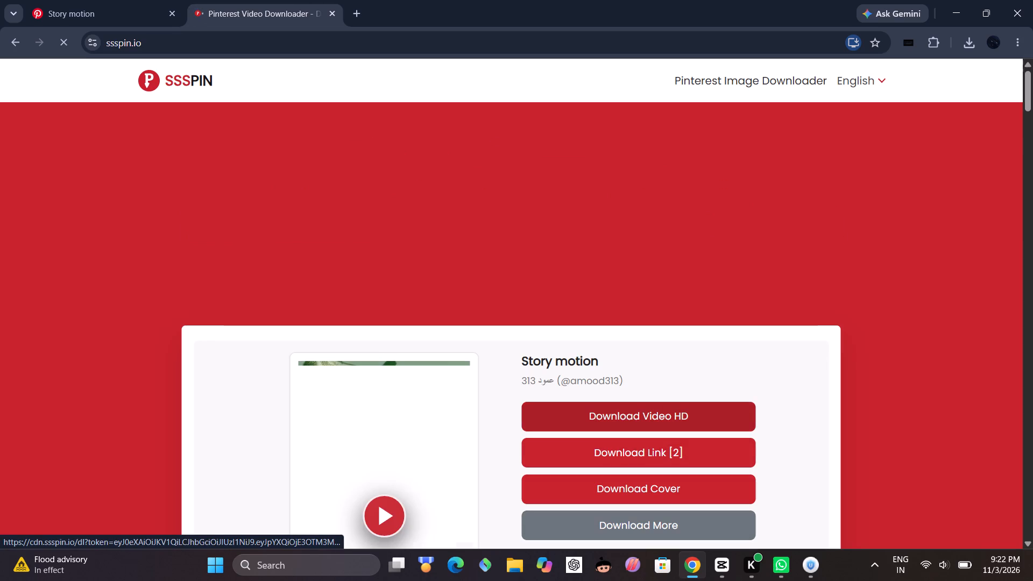
left_click(664, 424)
left_click(668, 400)
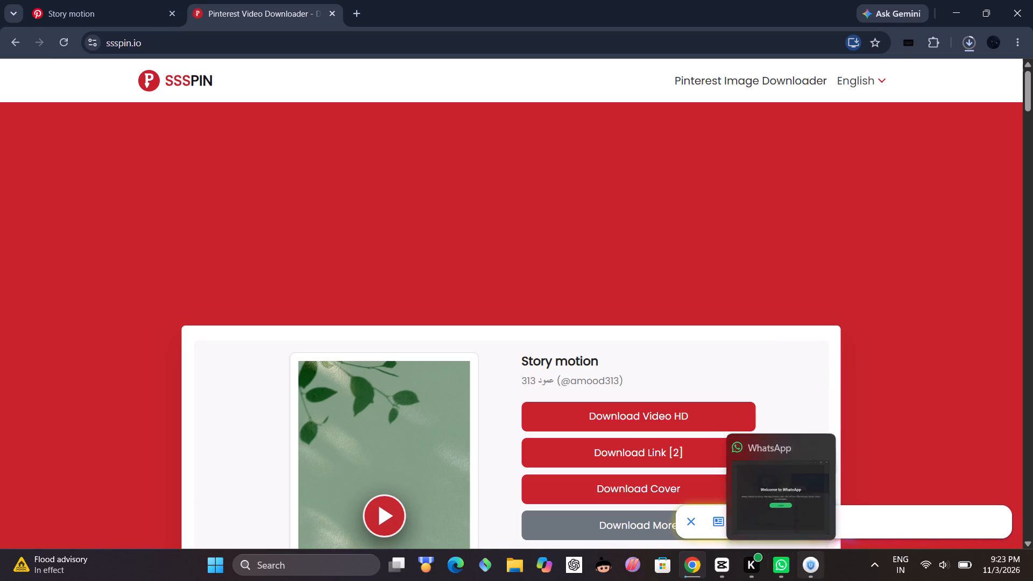
Switch back to CapCut and import the downloaded green leaf-shadow video from Downloads into the project media.
left_click(723, 564)
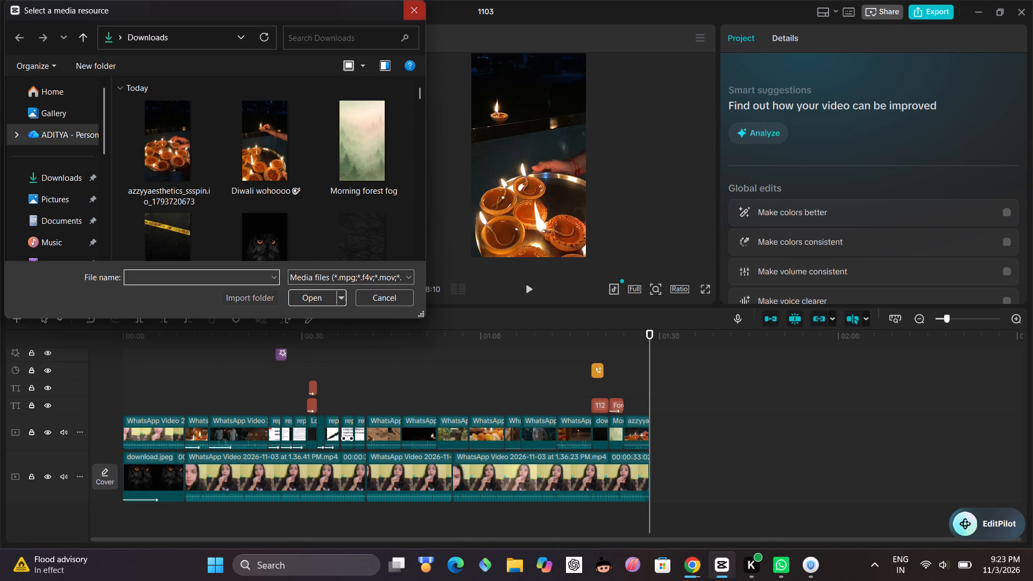
left_click(424, 9)
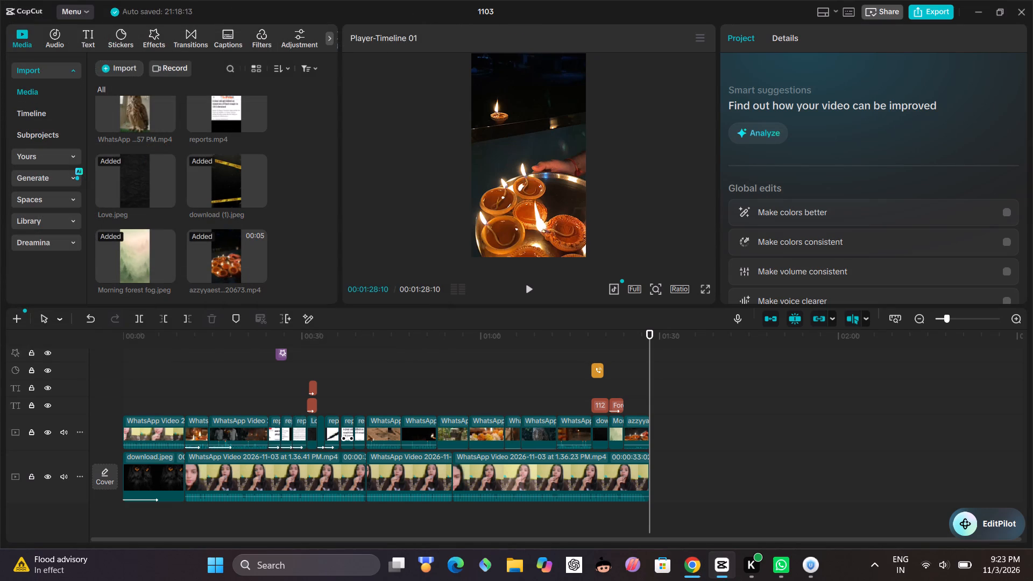
left_click(104, 62)
left_click(103, 88)
double_click(189, 157)
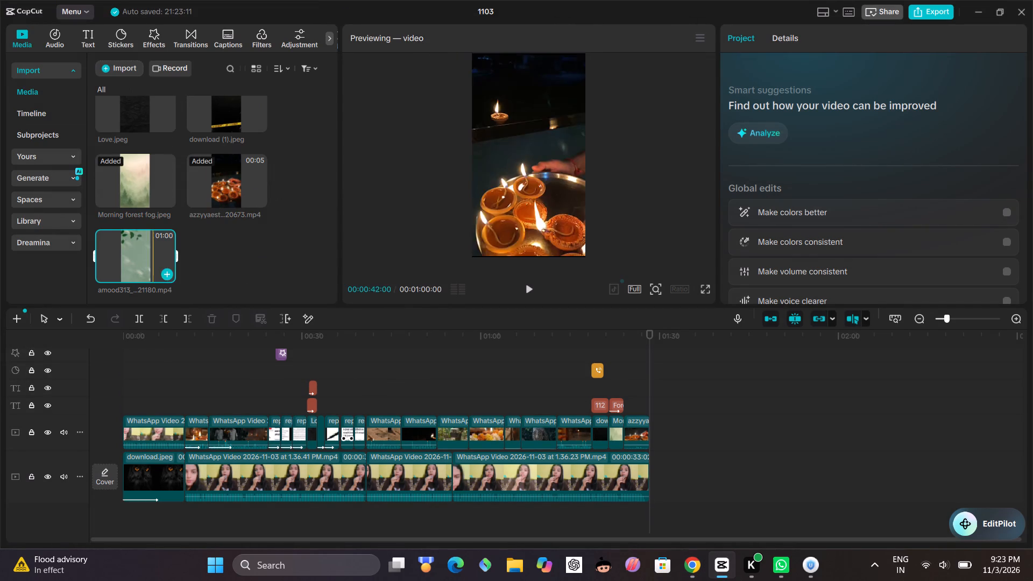
Add the green leaf-shadow video to the end of the main track and trim it to about 4 seconds.
left_click(166, 272)
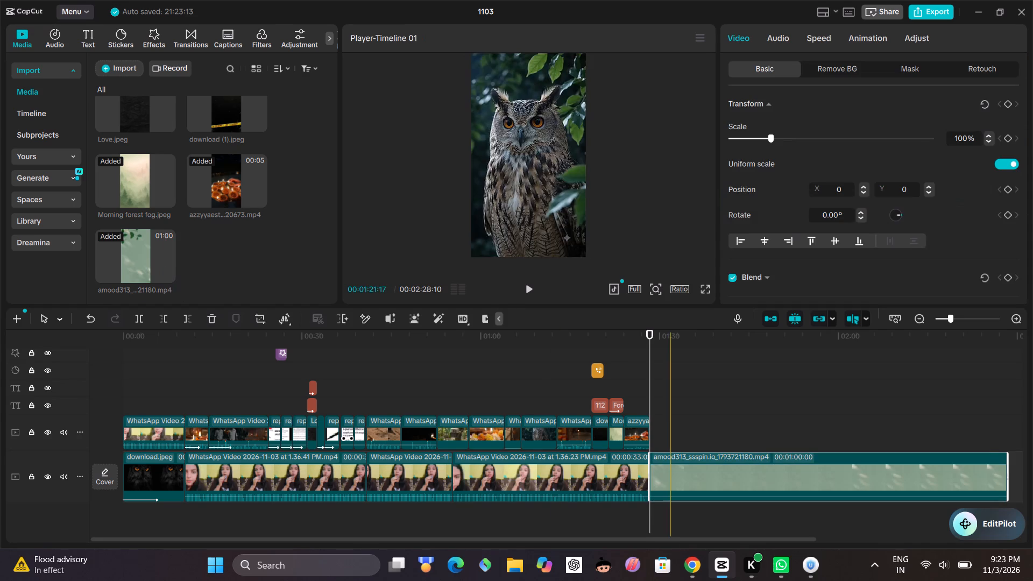
left_click_drag(1010, 460, 713, 486)
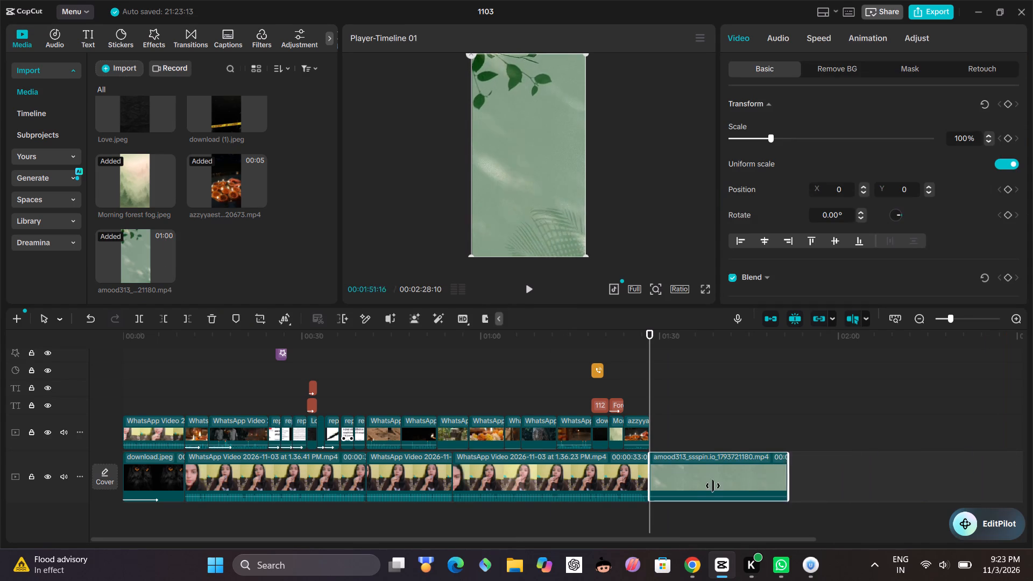
left_click_drag(713, 486, 673, 486)
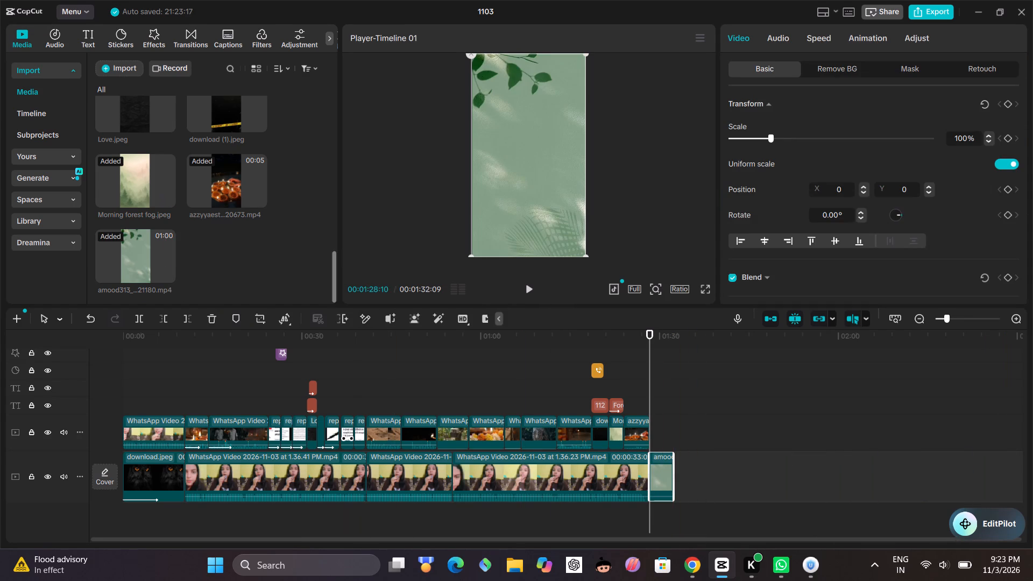
Add a default text clip above the green leaf-shadow clip, starting at 00:01:28:10.
left_click(108, 65)
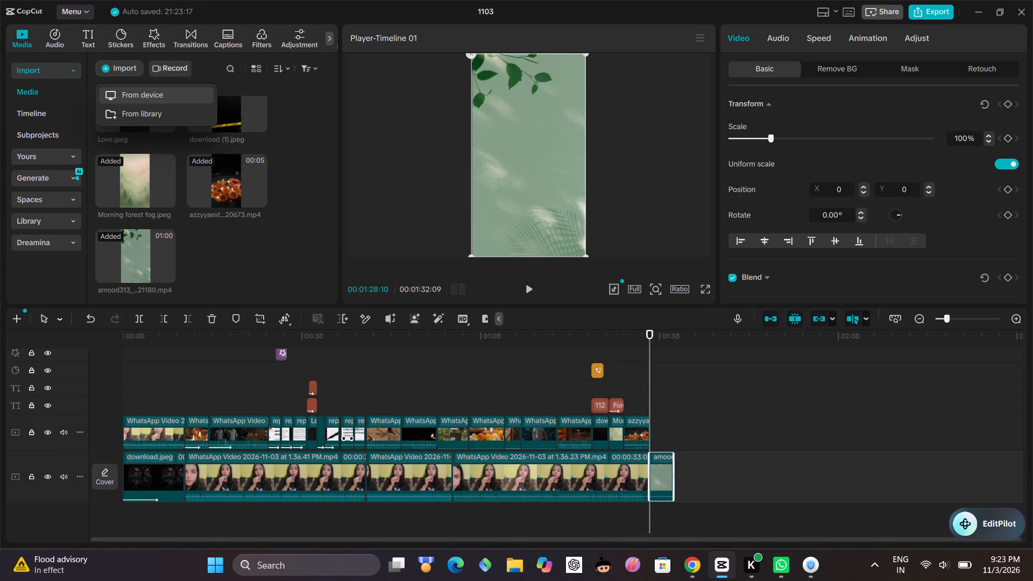
left_click(80, 38)
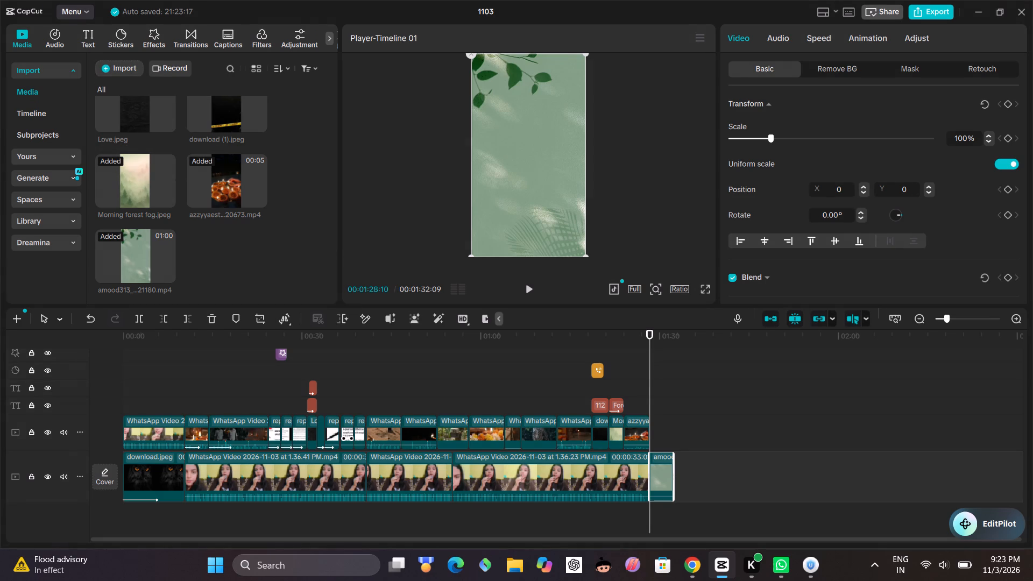
double_click(89, 39)
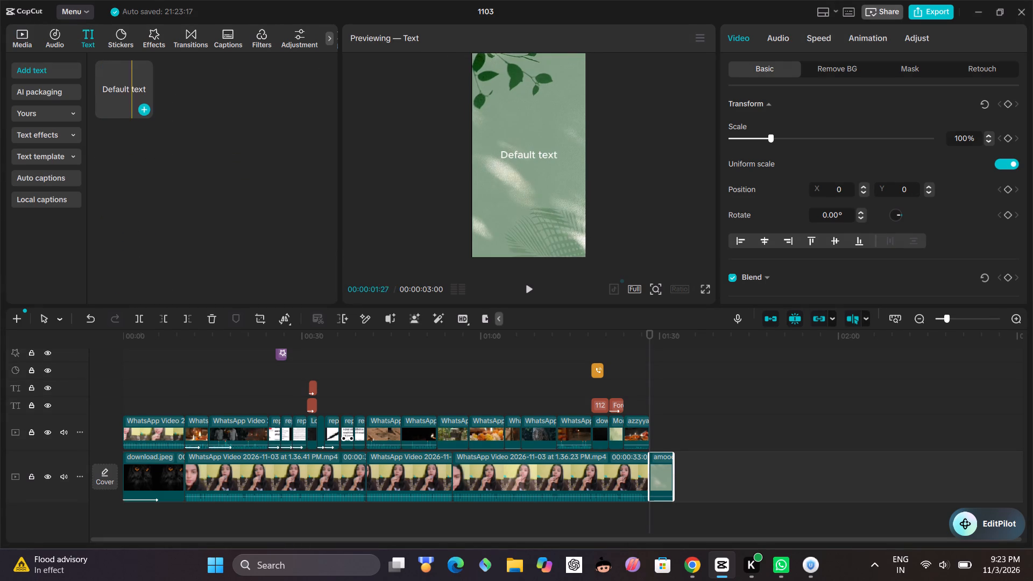
left_click(143, 111)
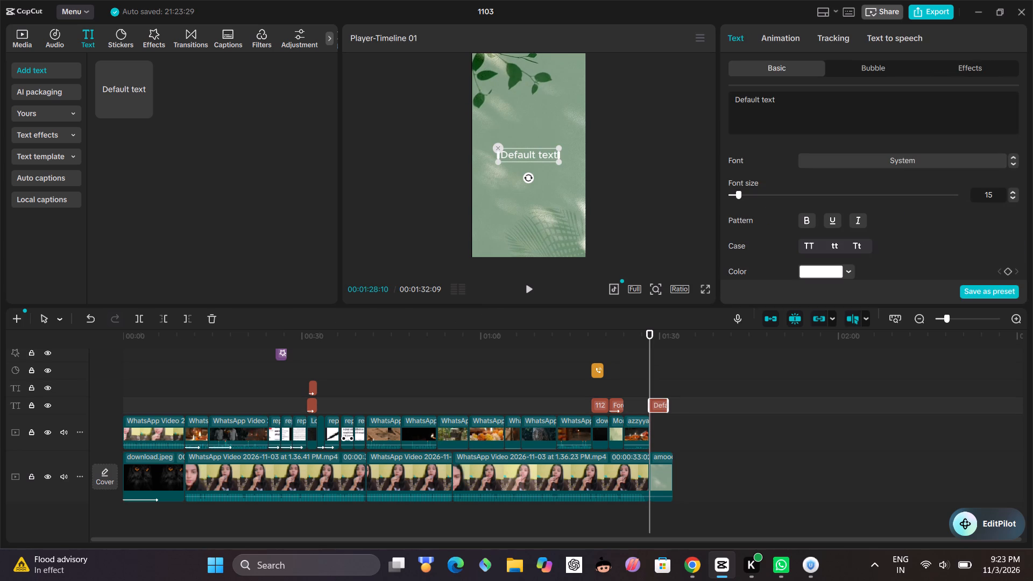
Replace the default text with the title "DIVINE DIARIES" in capitals, one word per line.
left_click_drag(818, 96, 738, 95)
type("DIVIB")
key("shift+BackSpace")
type("NE")
key("space")
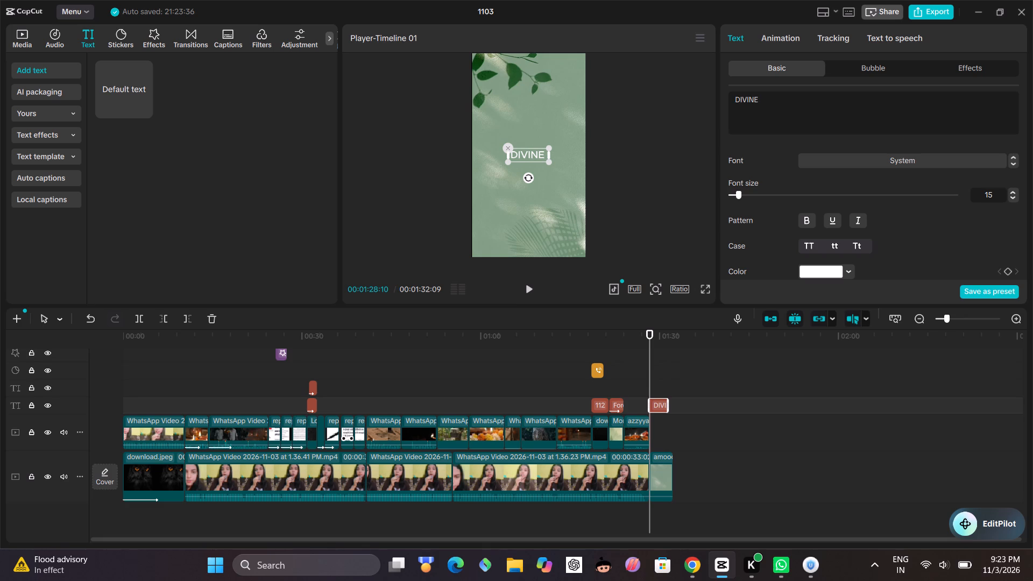
key("BackSpace")
key("Return")
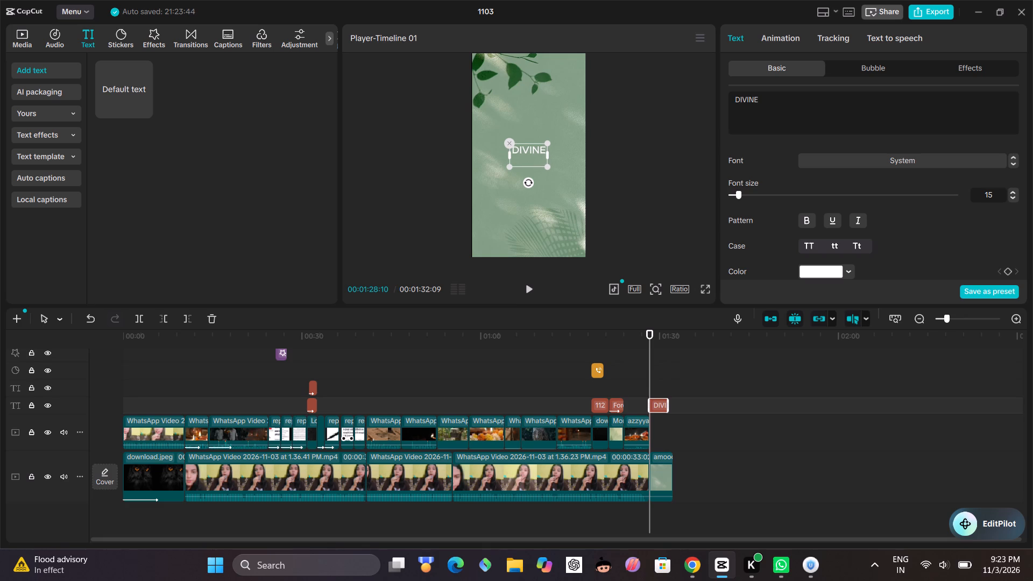
type("DIaries")
key("BackSpace")
key("BackSpace")
key("BackSpace")
key("BackSpace")
key("BackSpace")
type("ARIES")
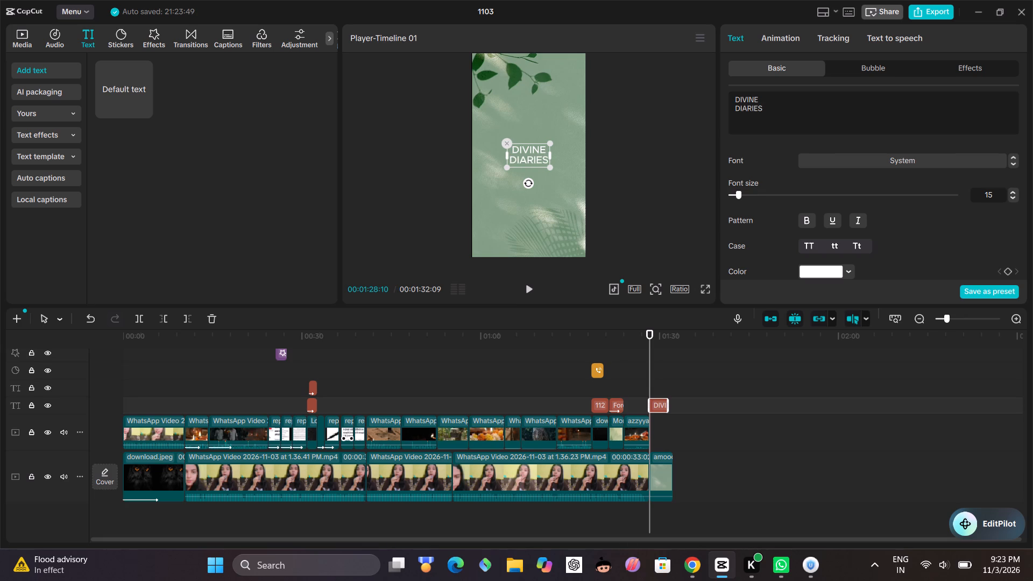
Style the DIVINE DIARIES title with the Trending purple-on-white brush text effect and enlarge it to nearly the frame's width.
left_click_drag(547, 167, 564, 185)
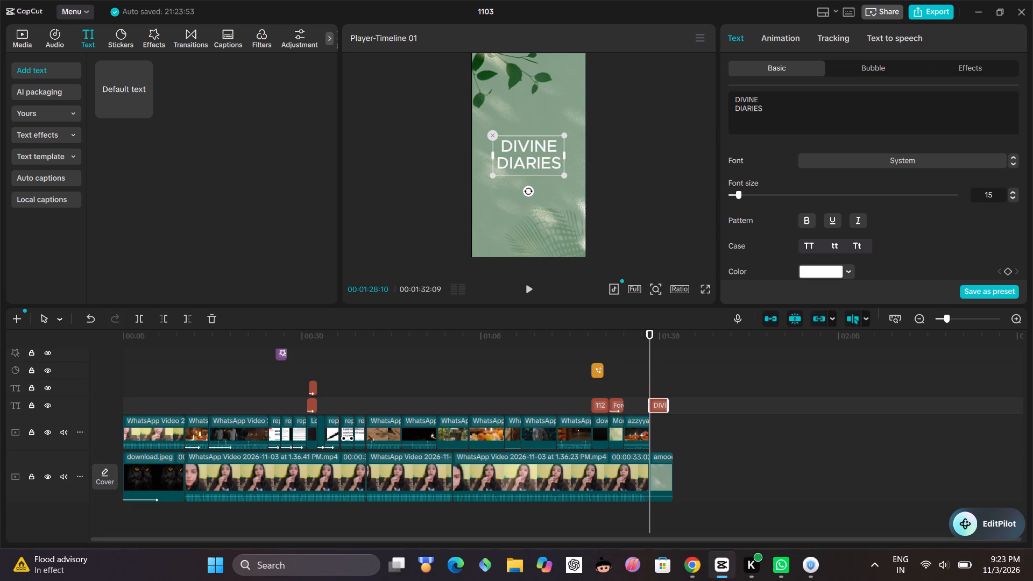
left_click(975, 65)
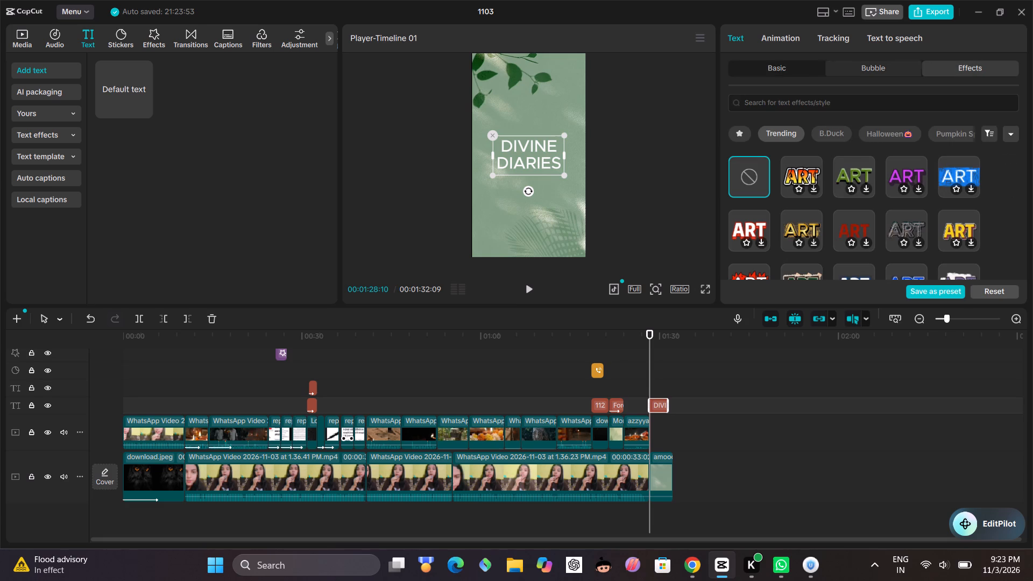
left_click(906, 223)
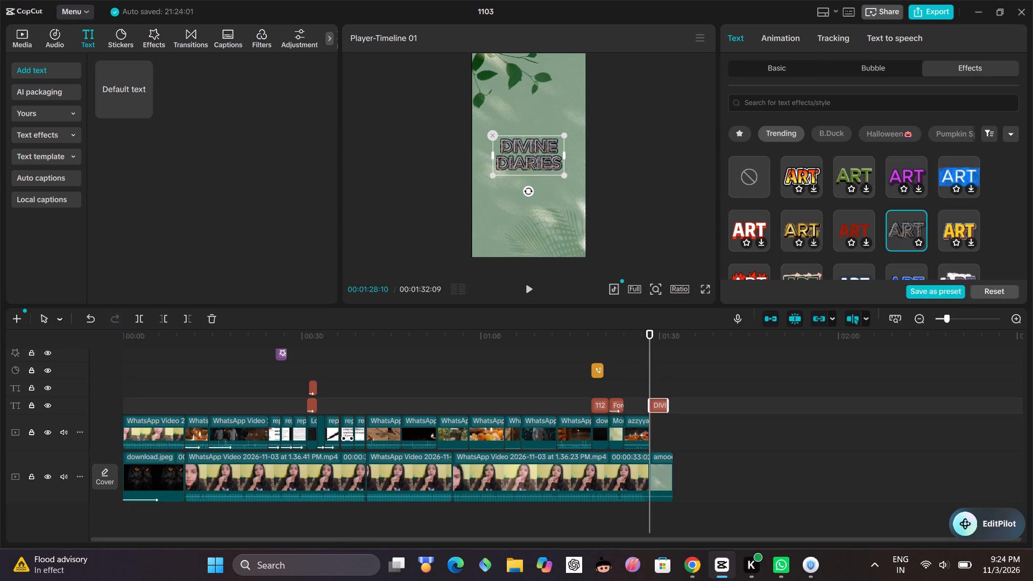
scroll(832, 210, "down", 1)
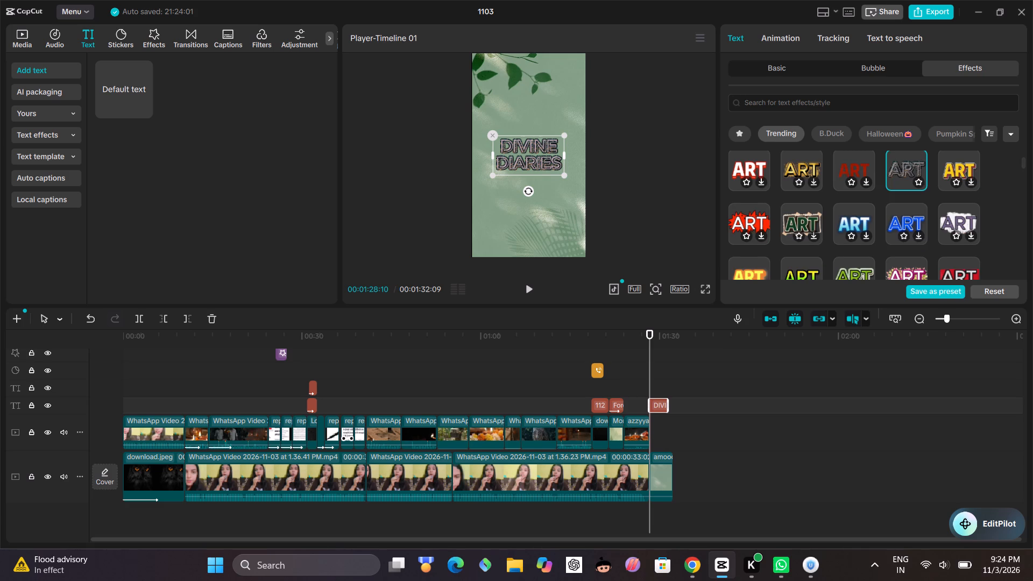
left_click(979, 215)
left_click(957, 217)
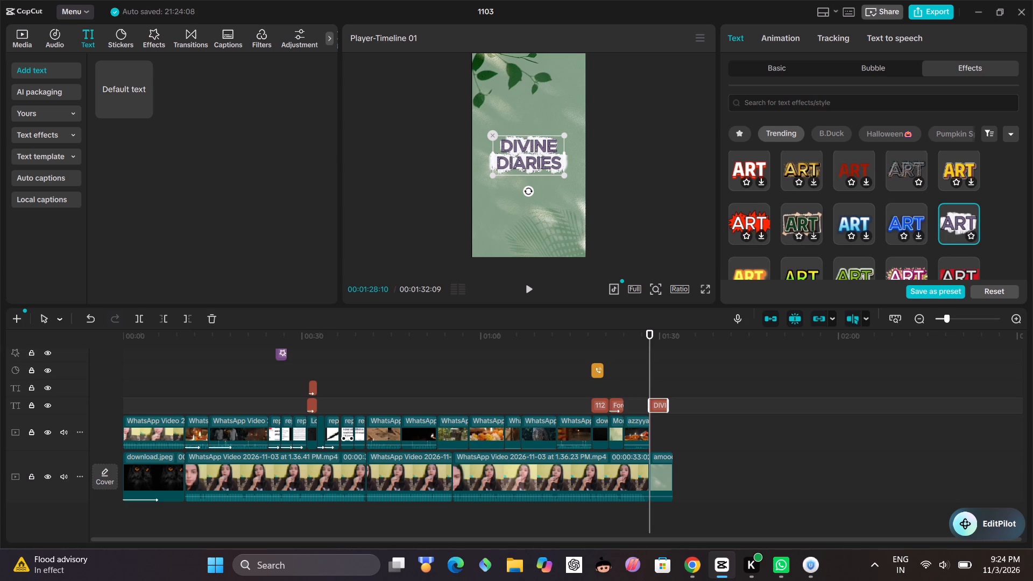
left_click_drag(562, 174, 576, 193)
Apply the Type 2 entrance animation to the DIVINE DIARIES title and set its duration to 1.5 s.
left_click(791, 40)
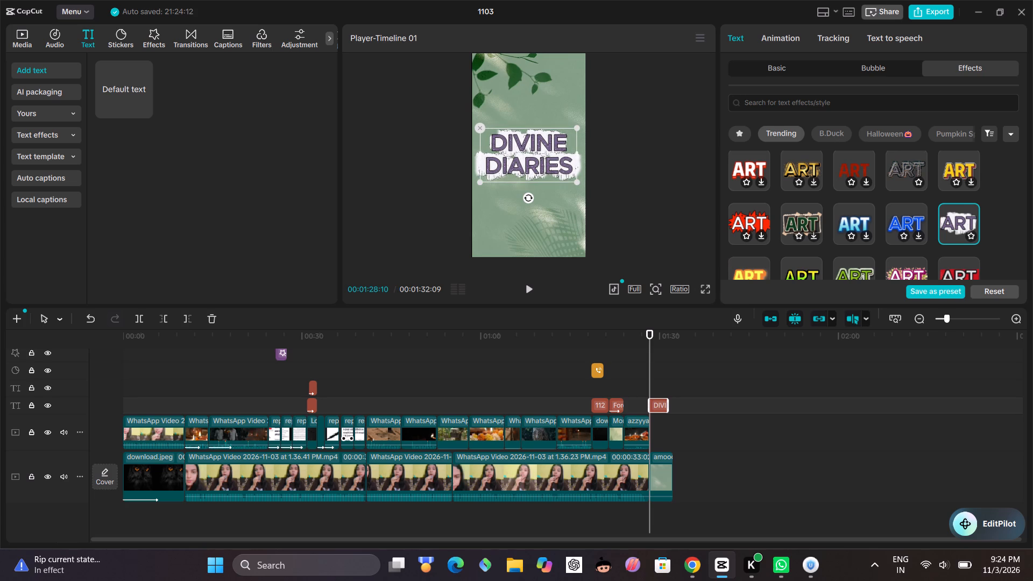
scroll(790, 164, "up", 15)
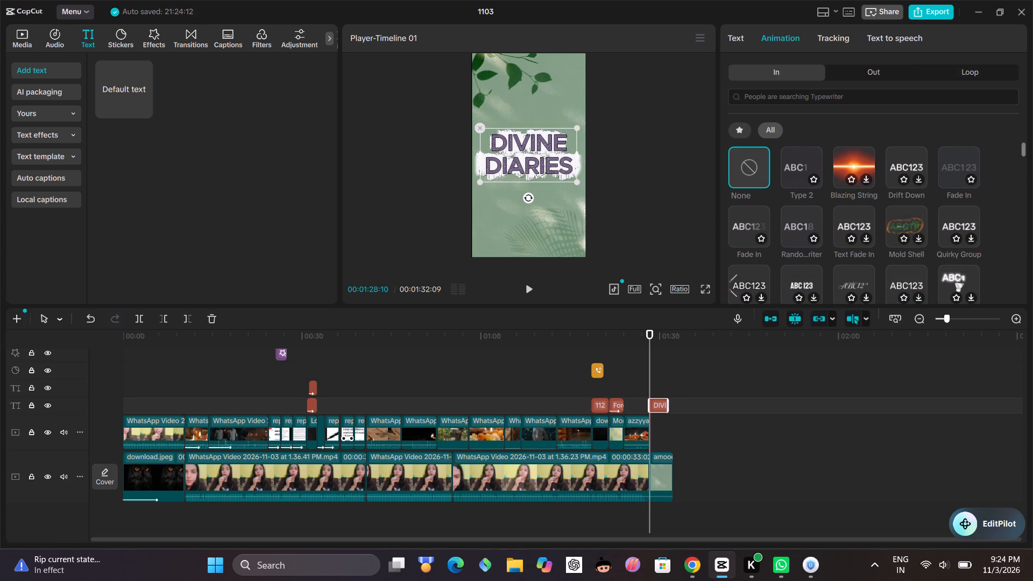
left_click(789, 217)
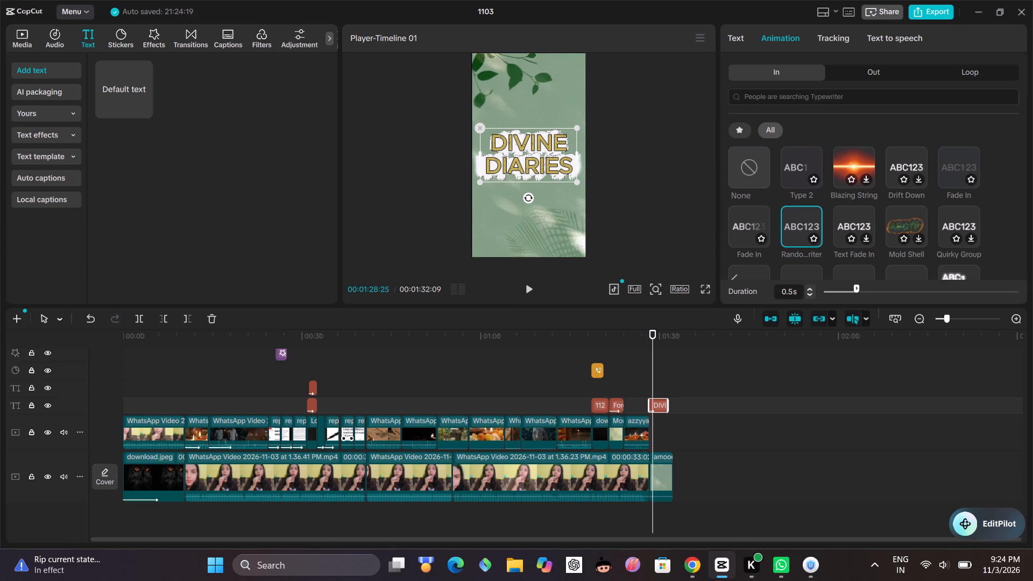
double_click(743, 219)
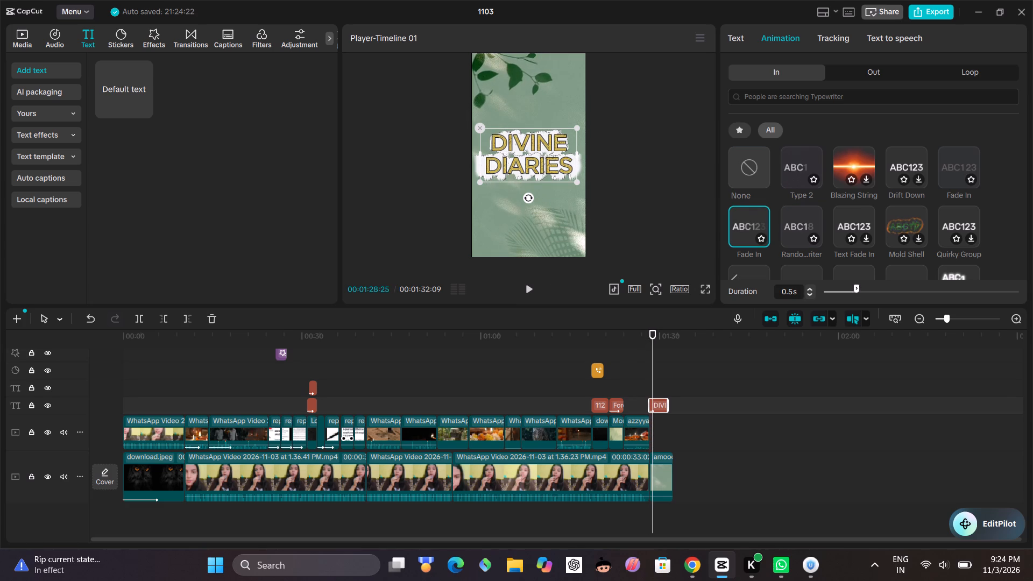
left_click(810, 159)
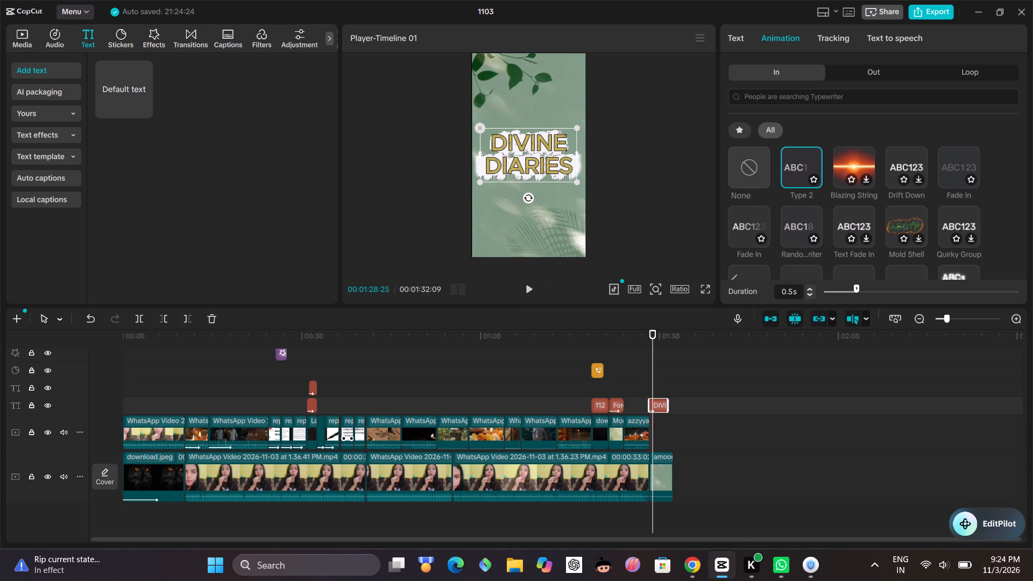
left_click(925, 300)
left_click(920, 294)
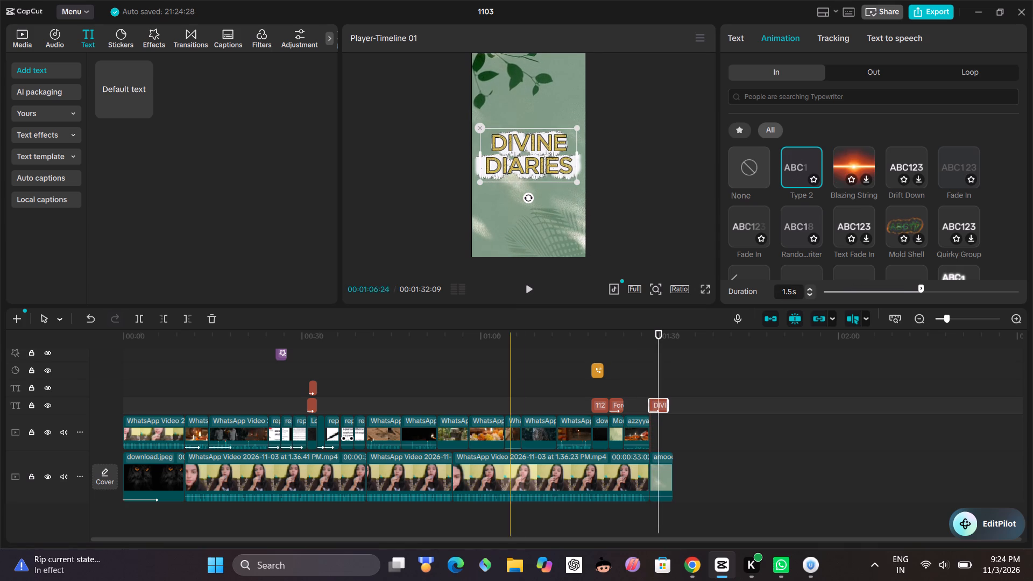
Shorten the green leaf-shadow clip to 3 seconds so it ends together with the DIVINE DIARIES title.
left_click(649, 403)
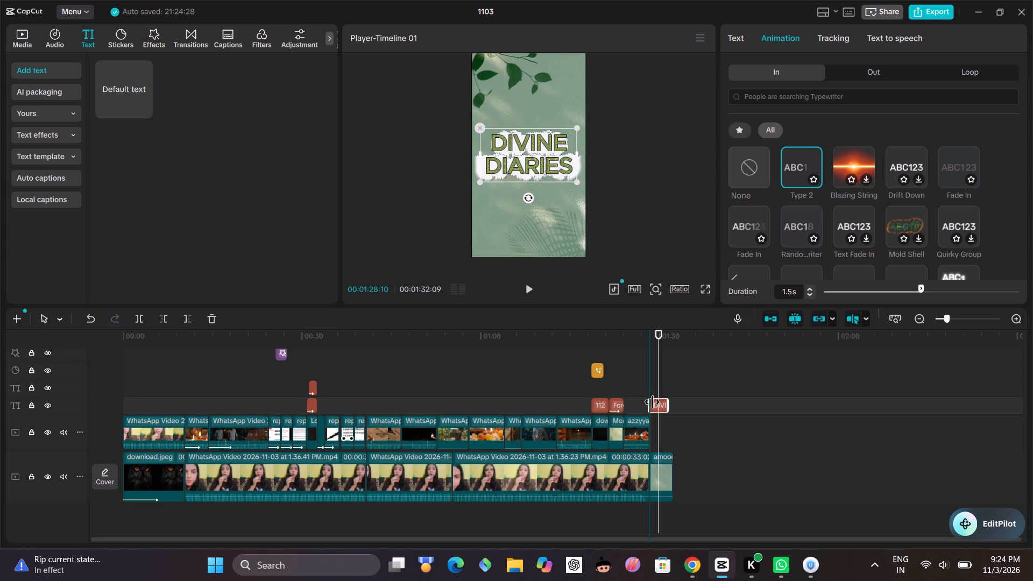
left_click(665, 473)
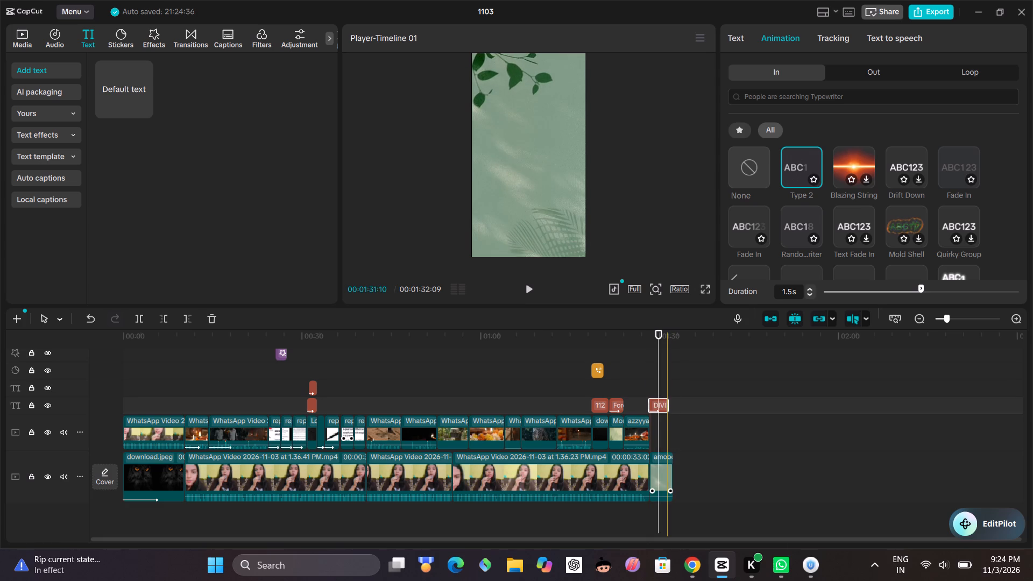
left_click_drag(674, 475, 664, 477)
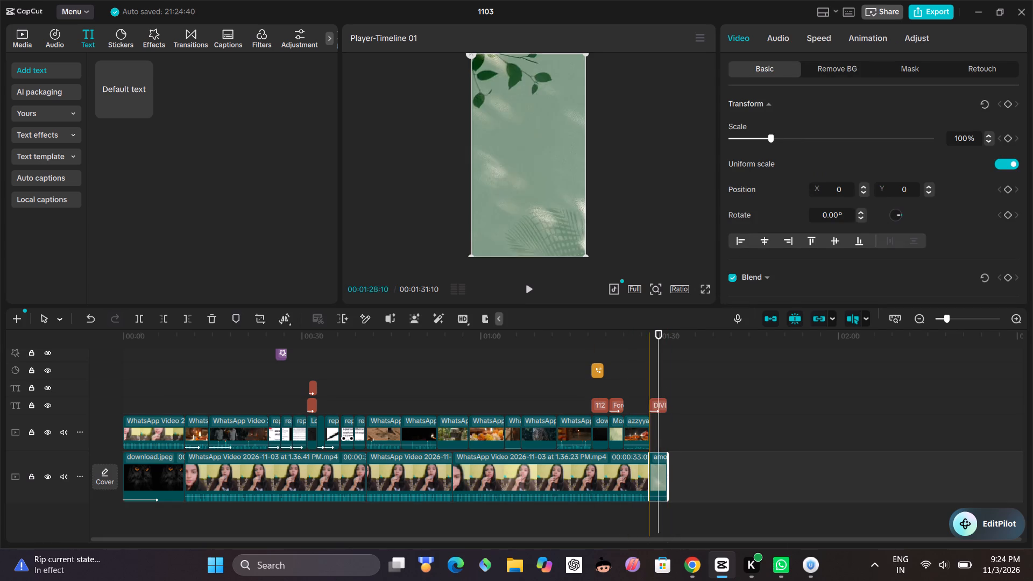
Deselect the clip and return the playhead to the start of the timeline.
left_click(642, 394)
left_click_drag(642, 394, 36, 429)
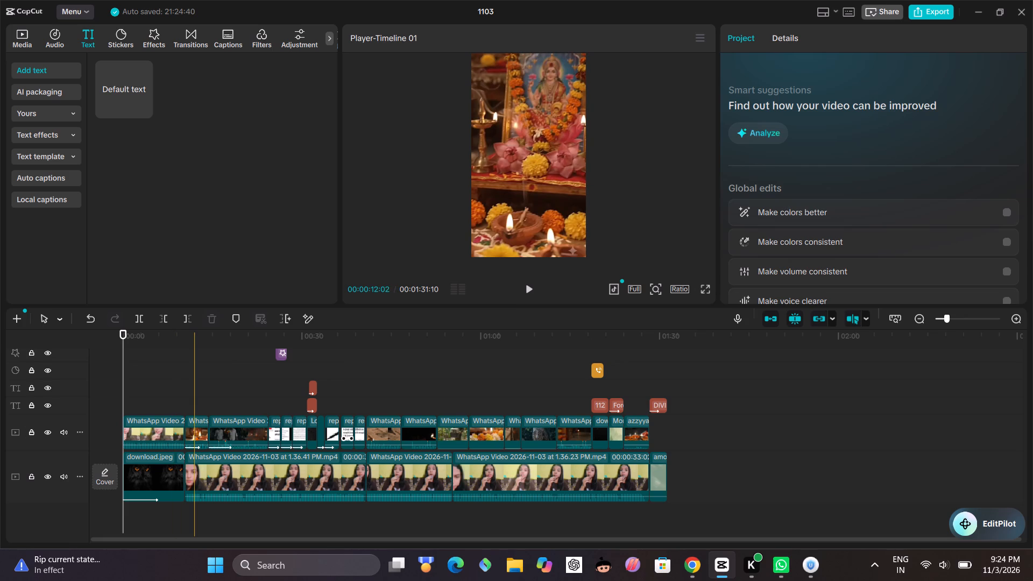
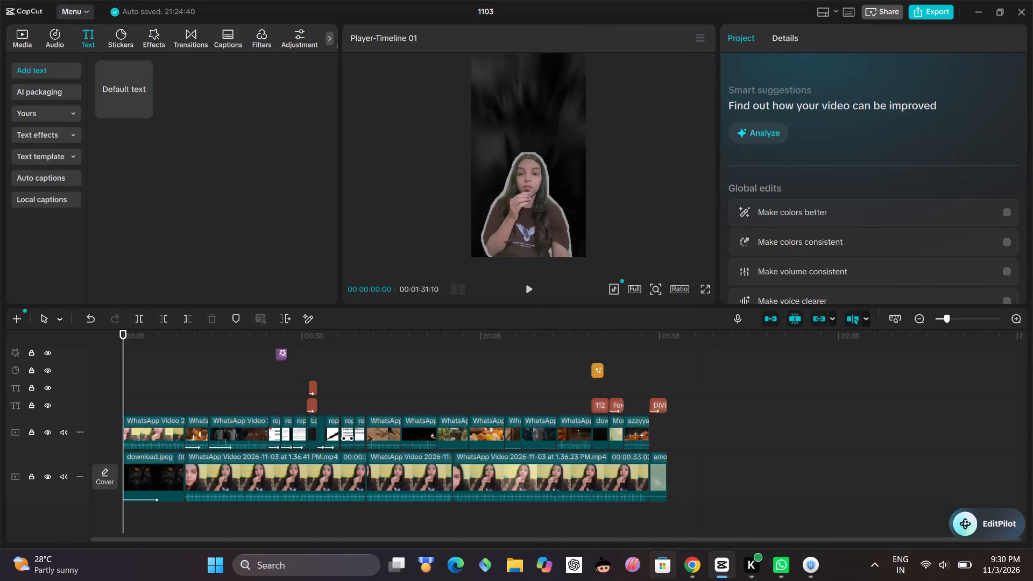
Switch to Chrome and, in a new tab, change to the first alternate Google account listed below the current one.
left_click(693, 569)
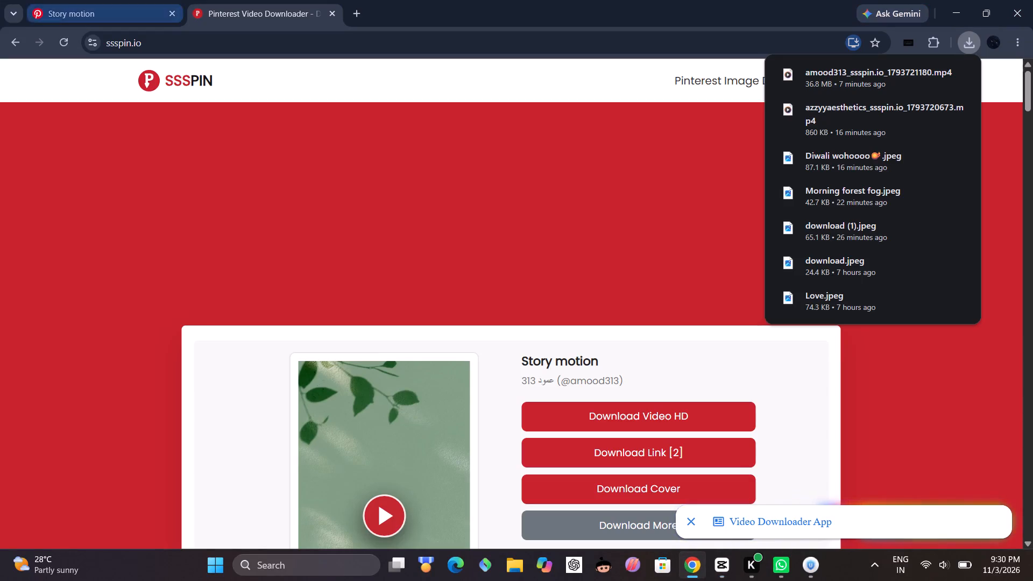
left_click(353, 14)
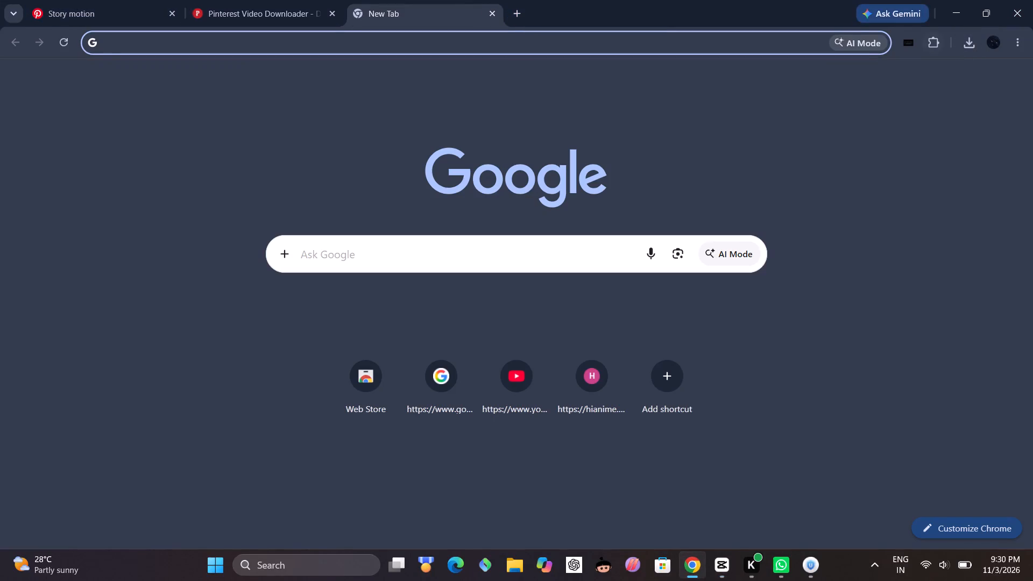
left_click(1015, 81)
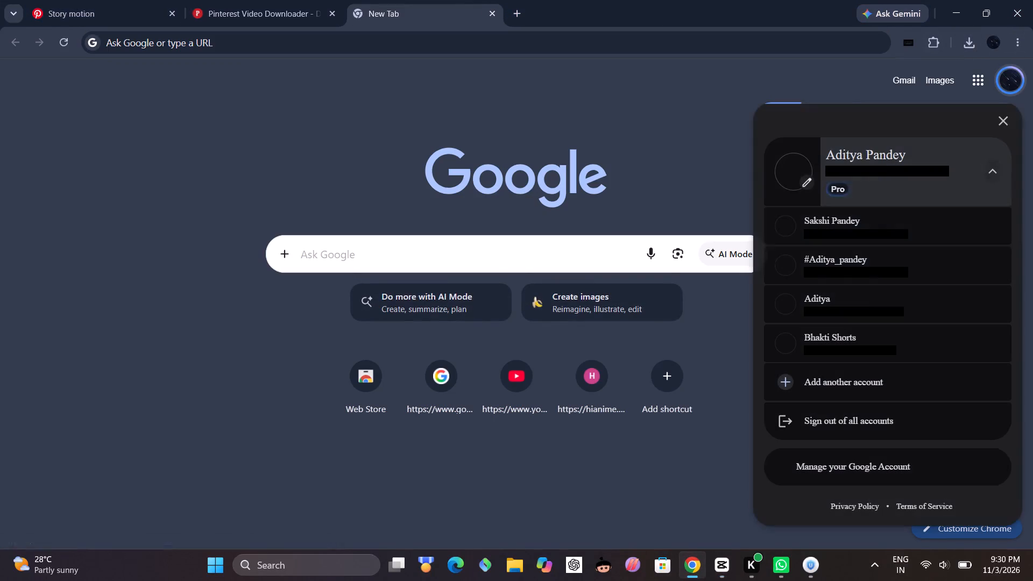
left_click(894, 232)
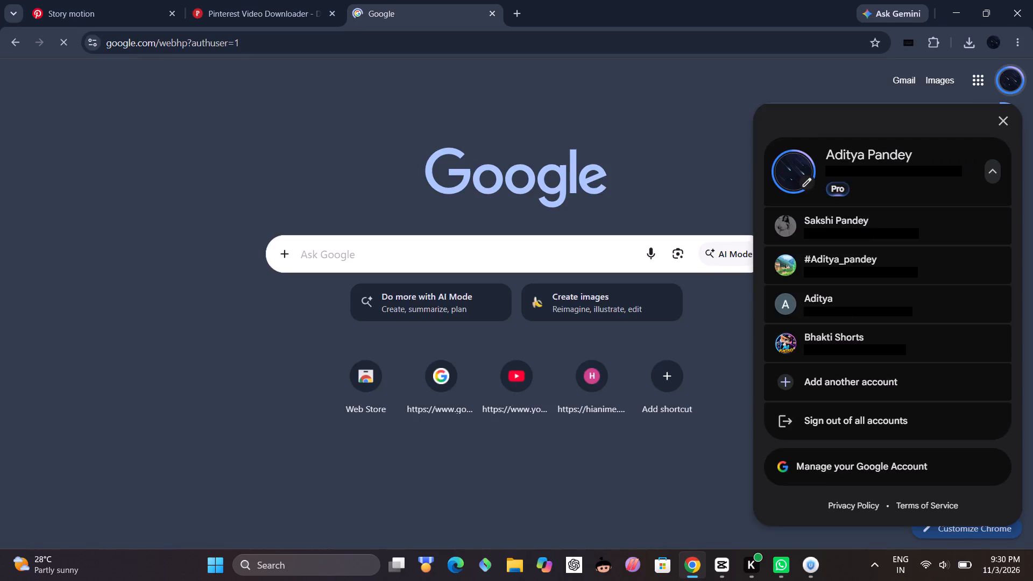
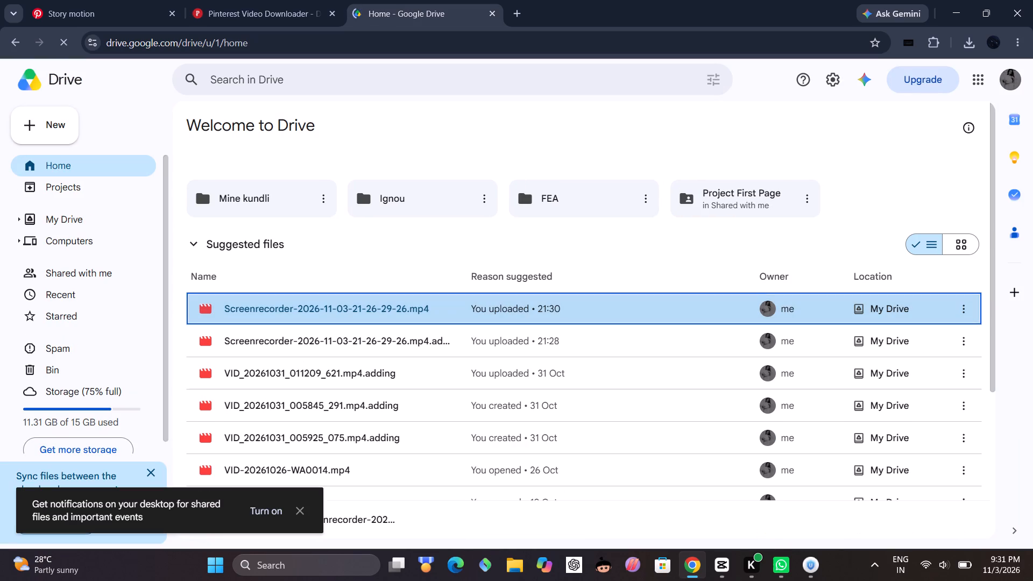
left_click(448, 306)
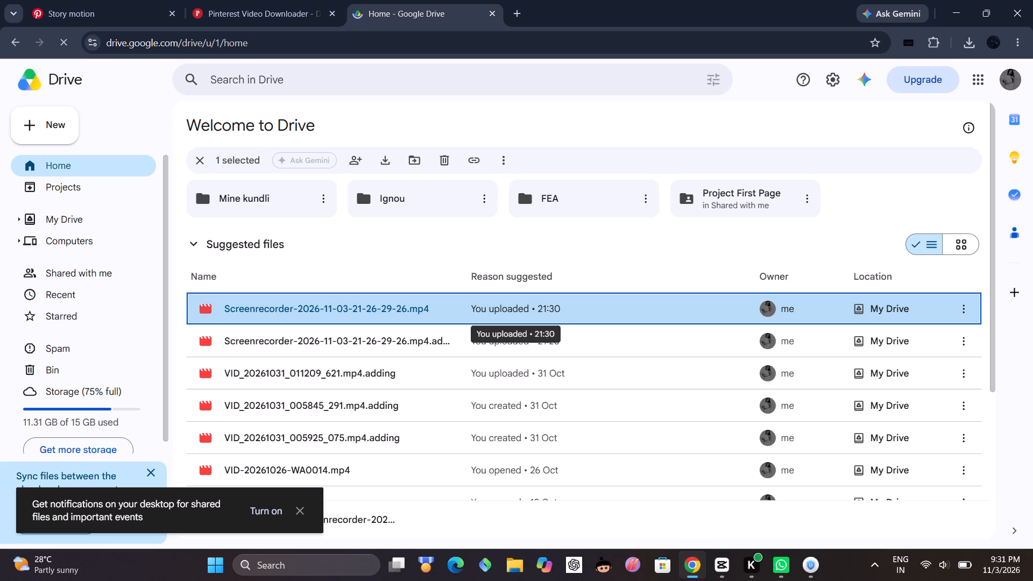
double_click(471, 302)
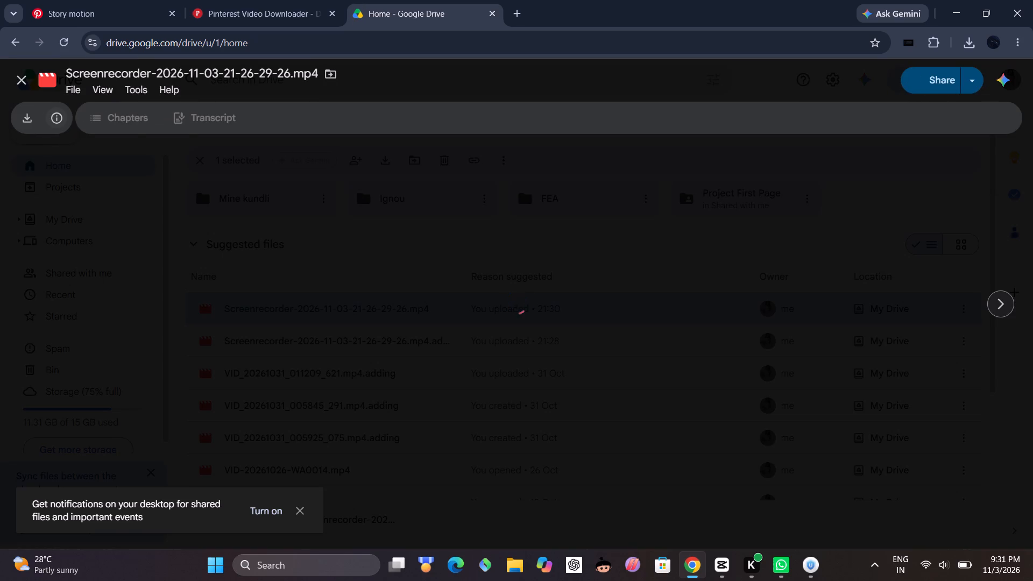
left_click(31, 118)
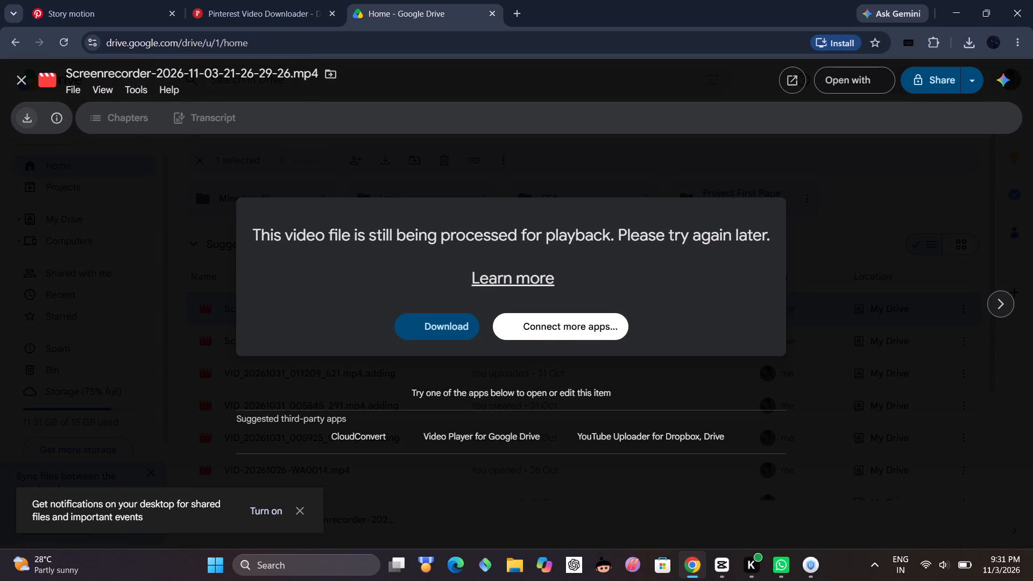
left_click(457, 323)
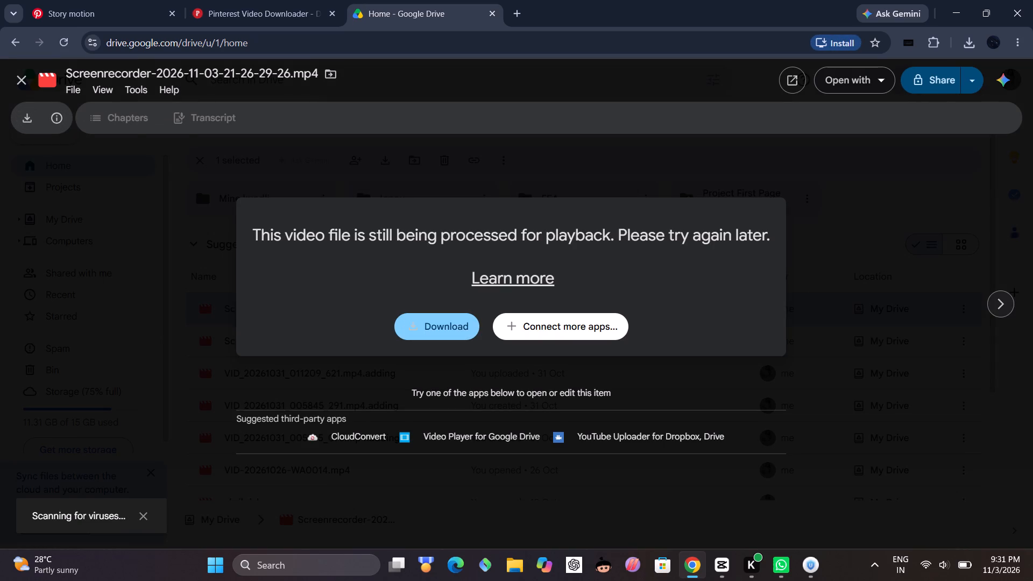
double_click(457, 323)
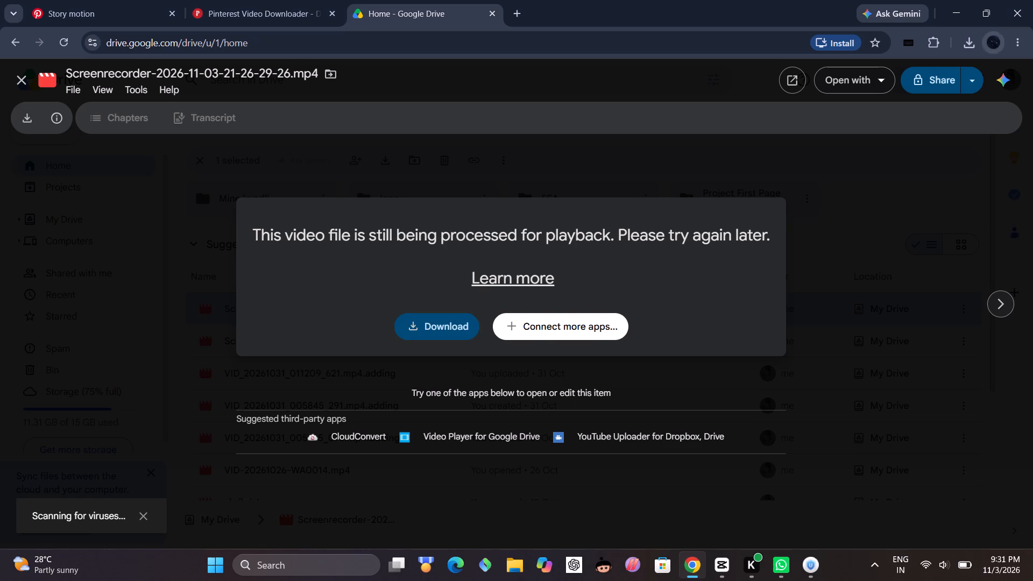
left_click(969, 45)
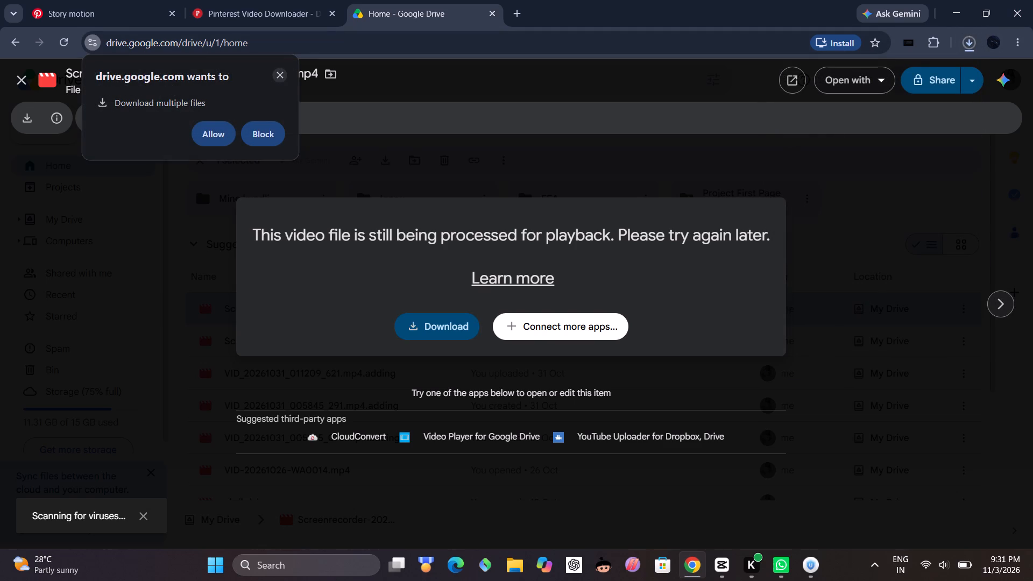
left_click(281, 76)
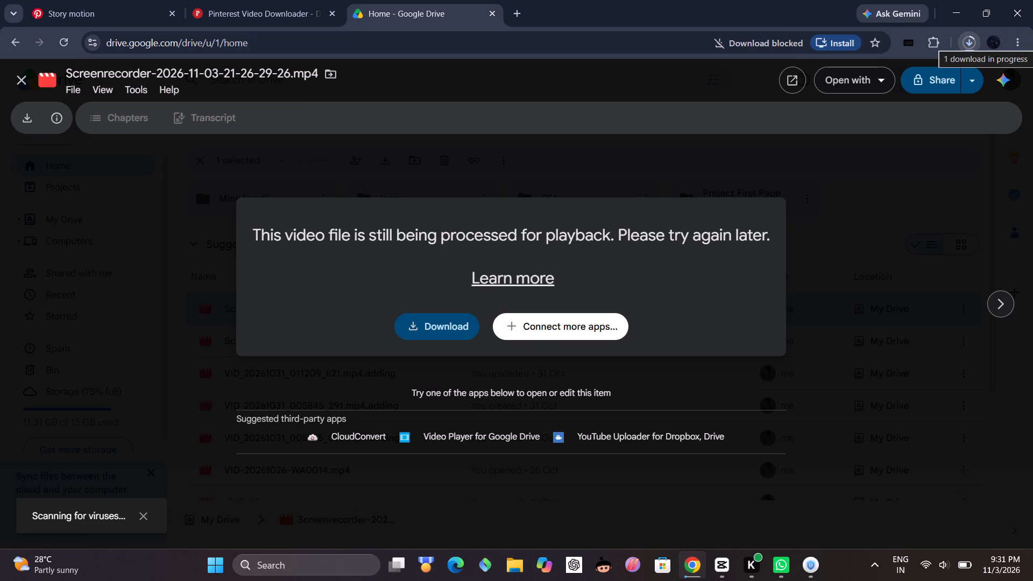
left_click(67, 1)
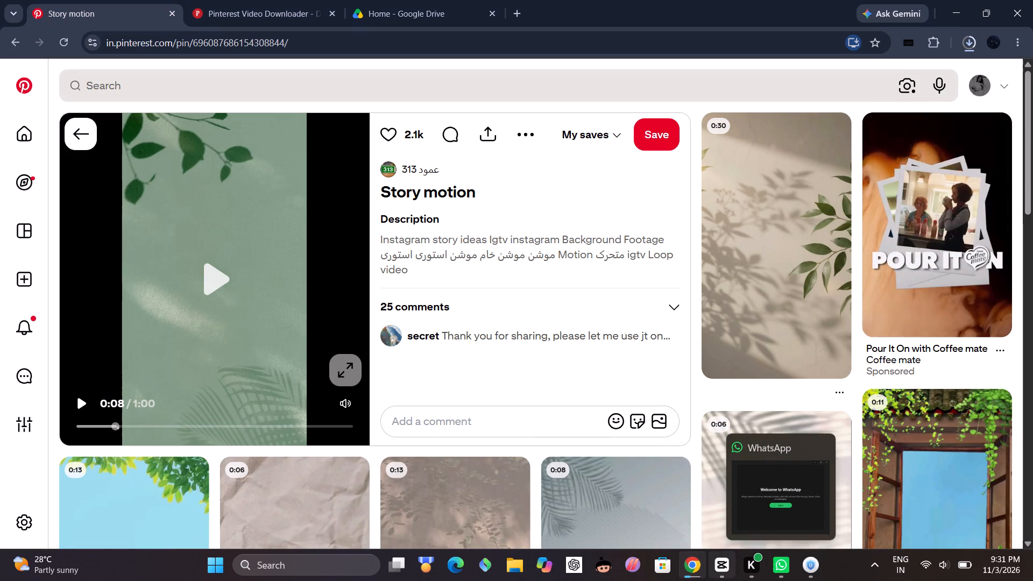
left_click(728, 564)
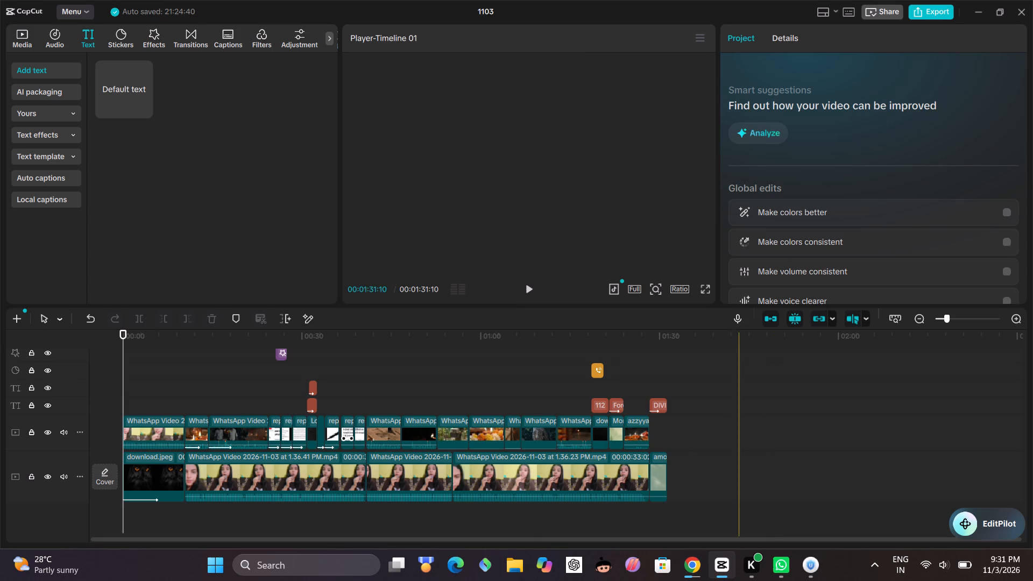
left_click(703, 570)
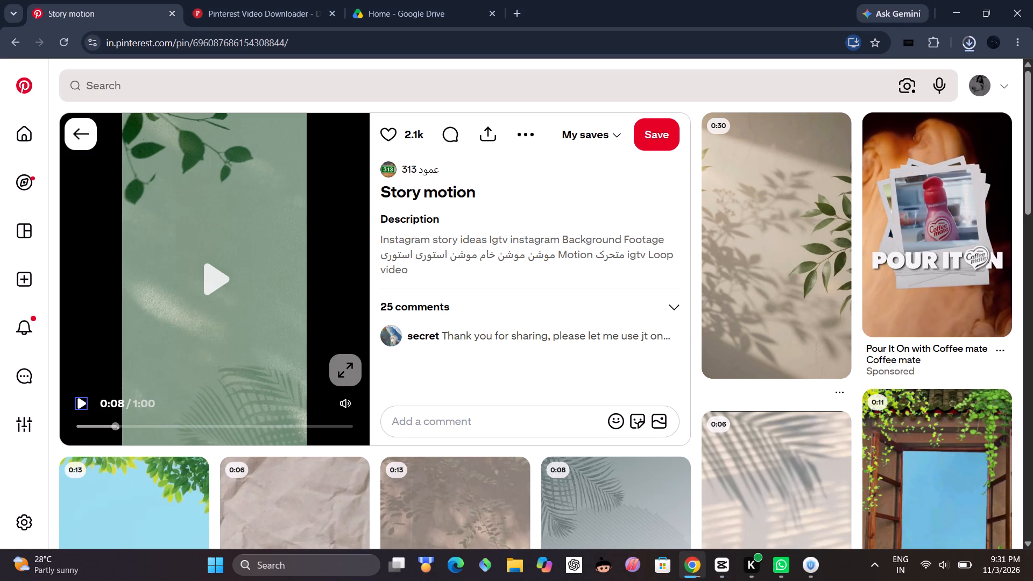
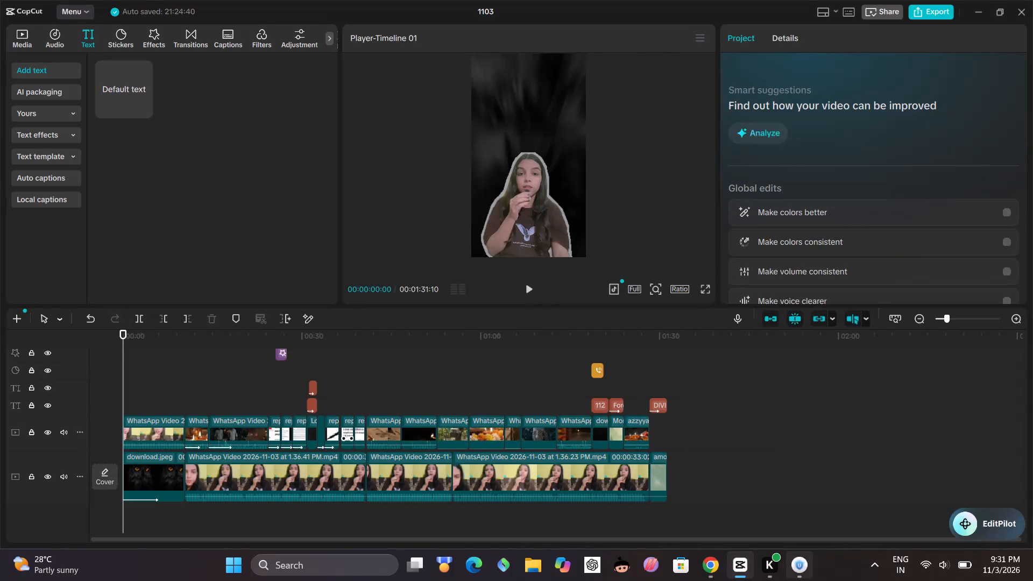
Extract the audio from the downloaded screen recording and add it to the timeline, starting at 00:00.
left_click(51, 33)
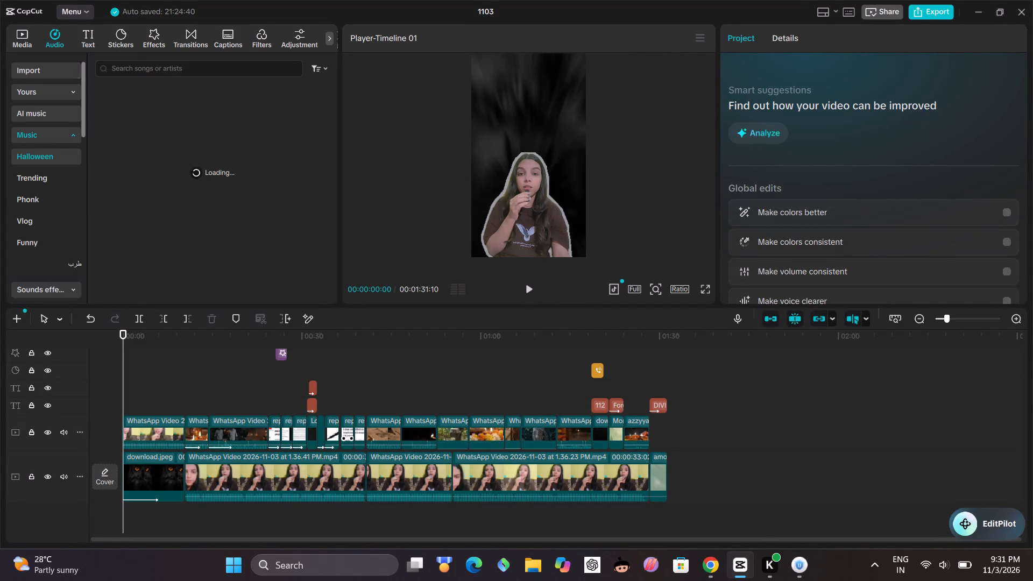
left_click(67, 70)
left_click(300, 100)
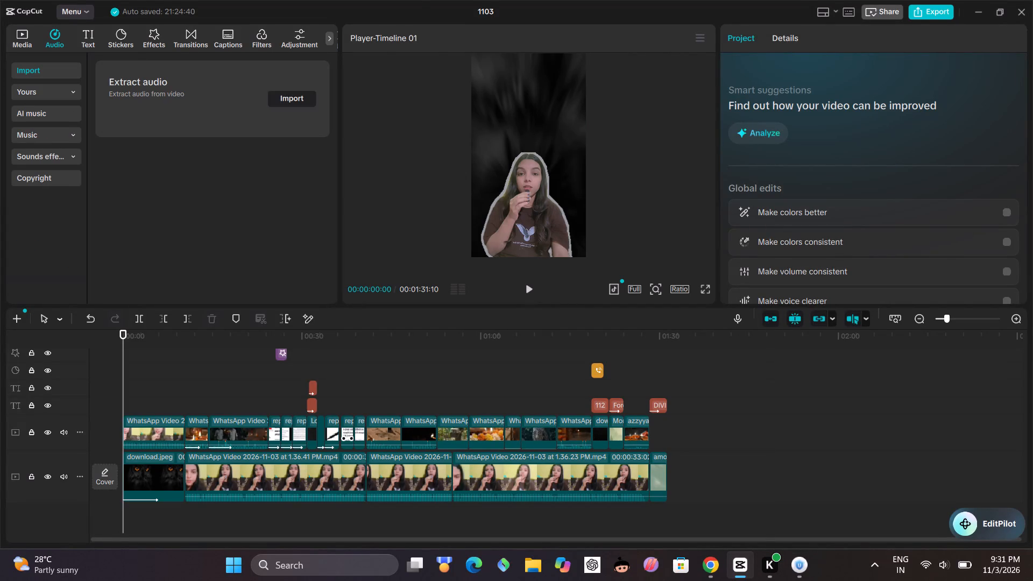
double_click(161, 139)
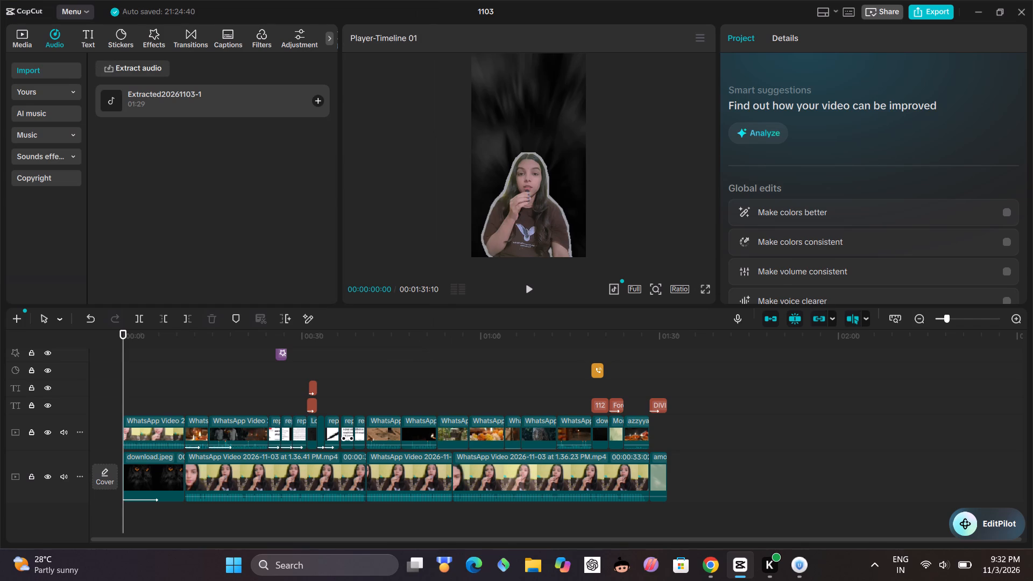
left_click(321, 94)
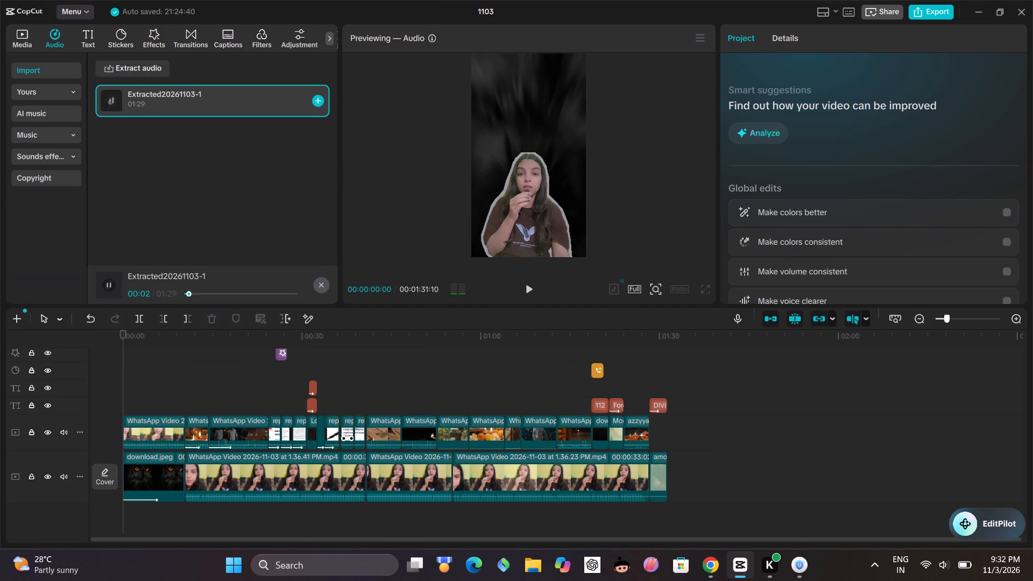
left_click(315, 101)
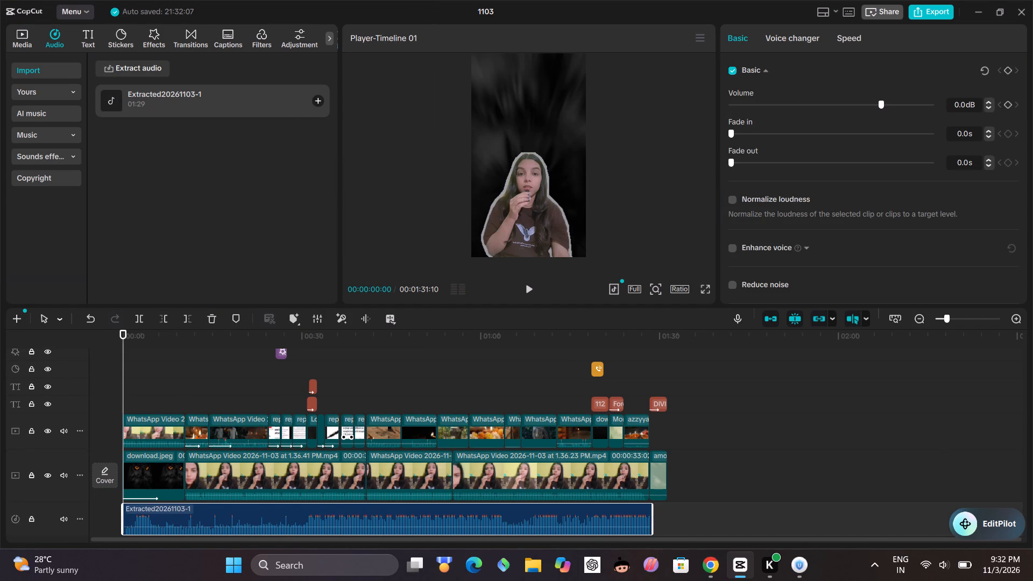
Apply noise reduction, loudness normalization and voice enhancement at intensity 100 to the extracted audio clip.
left_click(734, 282)
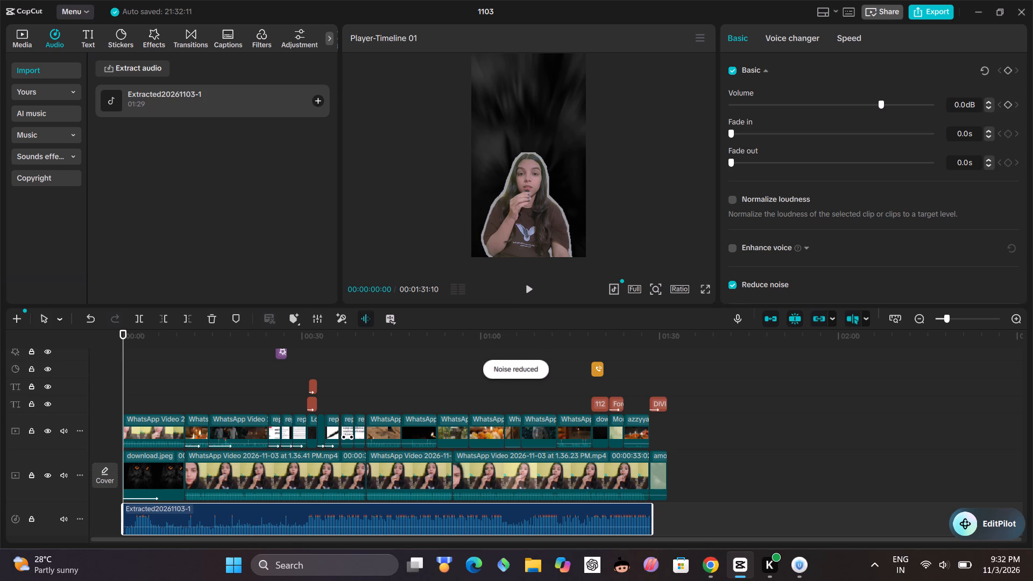
left_click(738, 196)
left_click(735, 199)
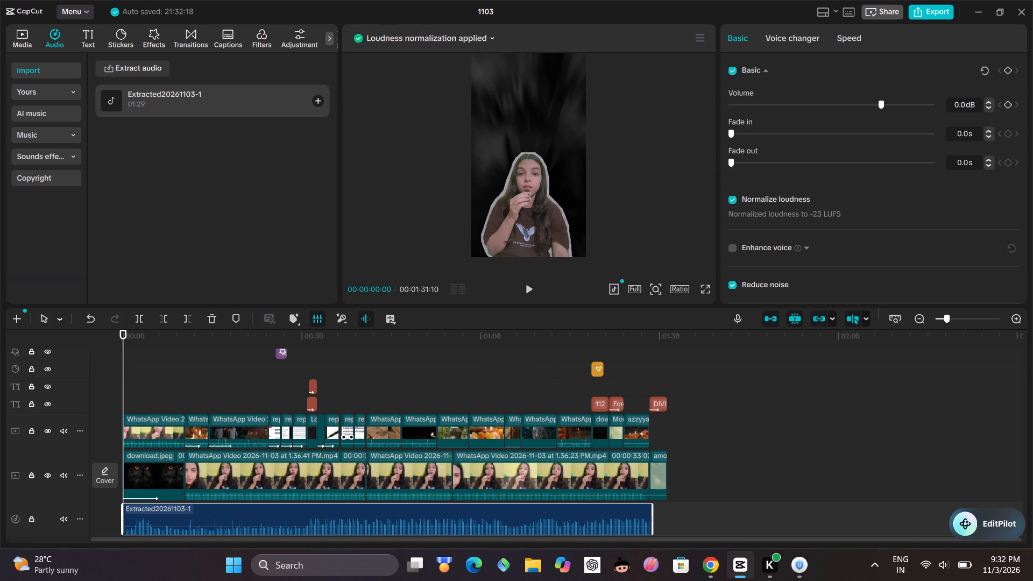
left_click(734, 247)
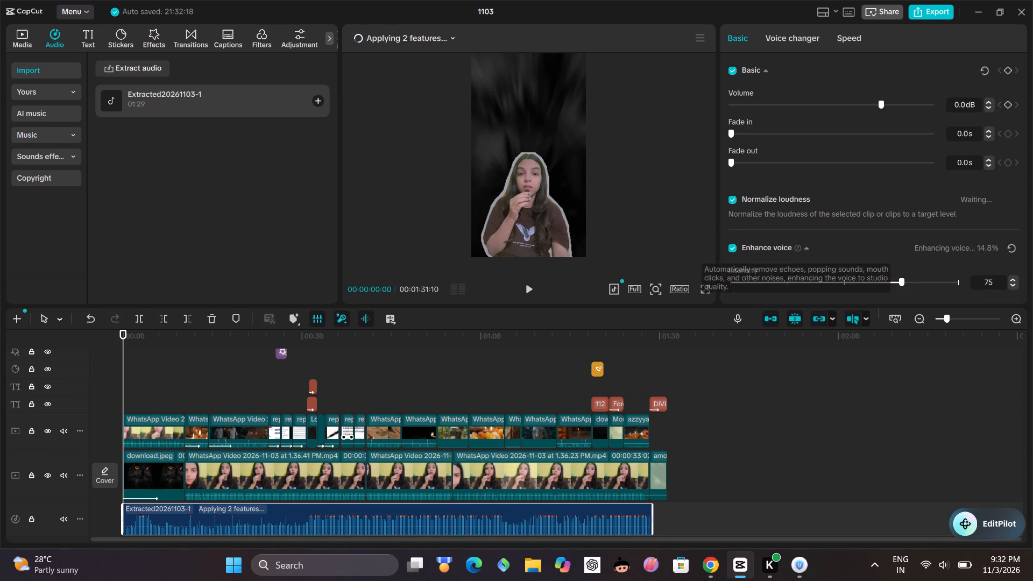
left_click_drag(903, 279, 961, 289)
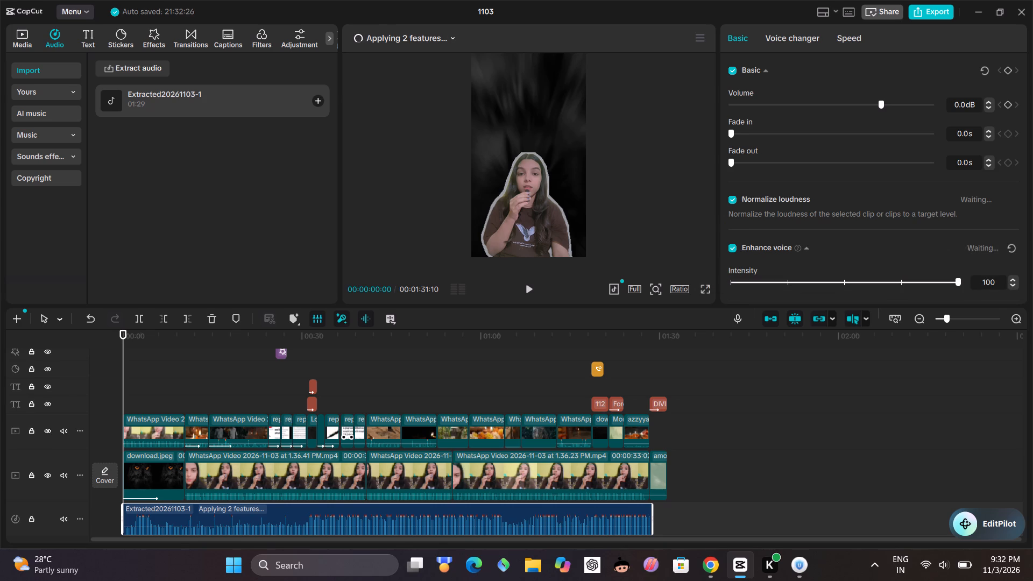
scroll(913, 154, "down", 1)
scroll(833, 260, "down", 1)
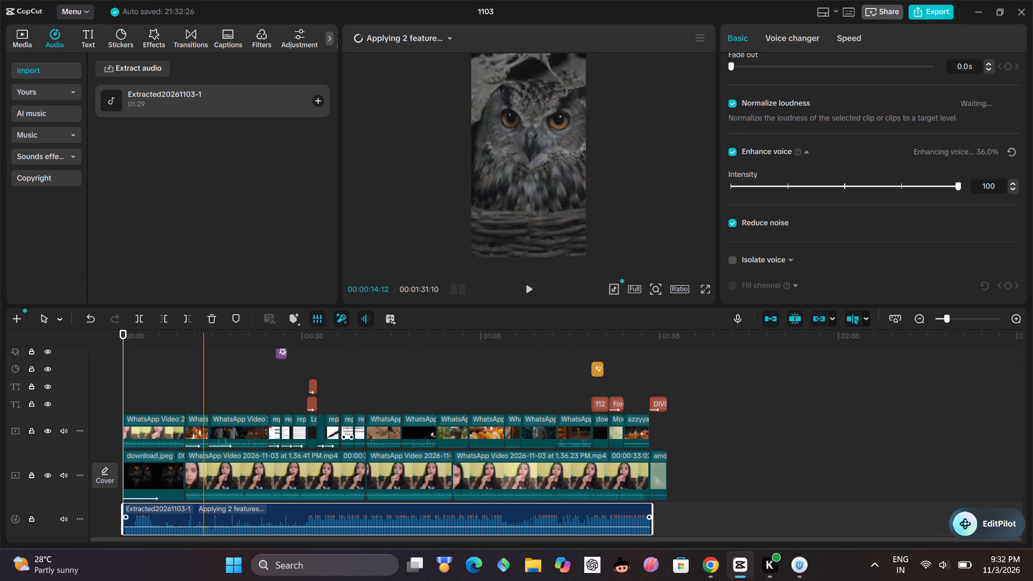
Lower the extracted audio clip's volume slightly using its volume line in the timeline.
left_click_drag(241, 526, 248, 527)
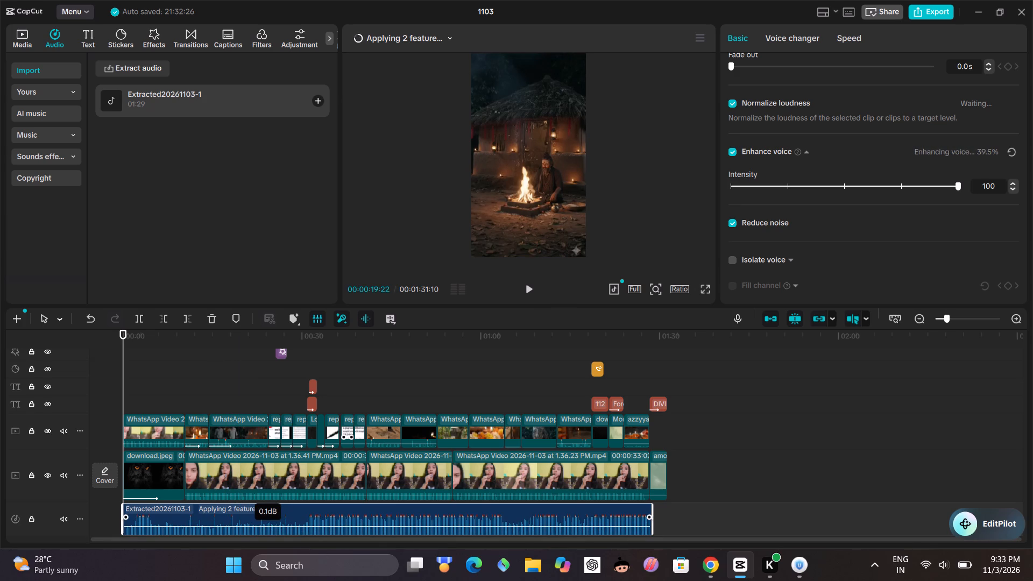
left_click_drag(248, 527, 250, 528)
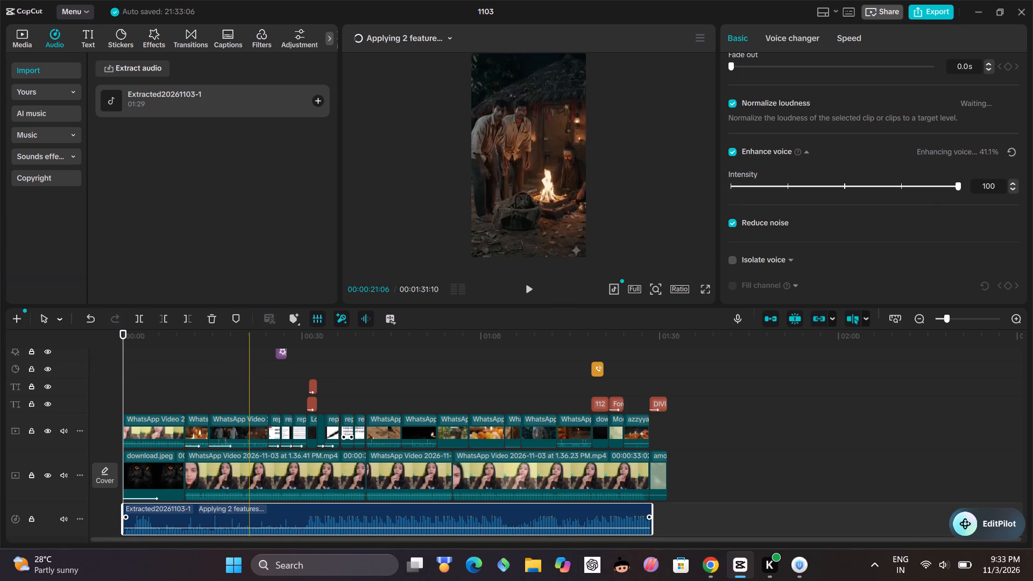
Play the timeline from the beginning to check the extracted audio against the video.
left_click(530, 290)
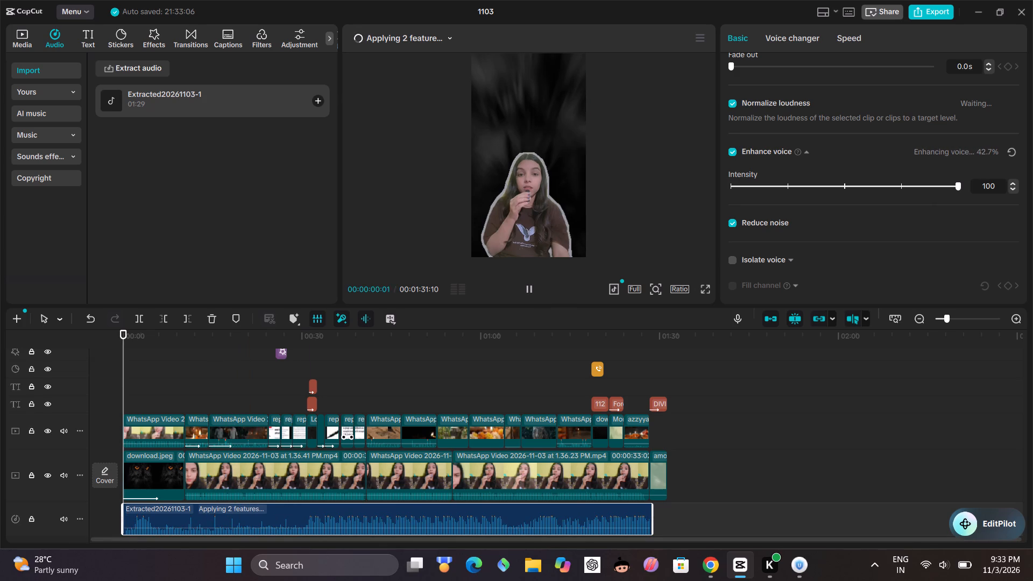
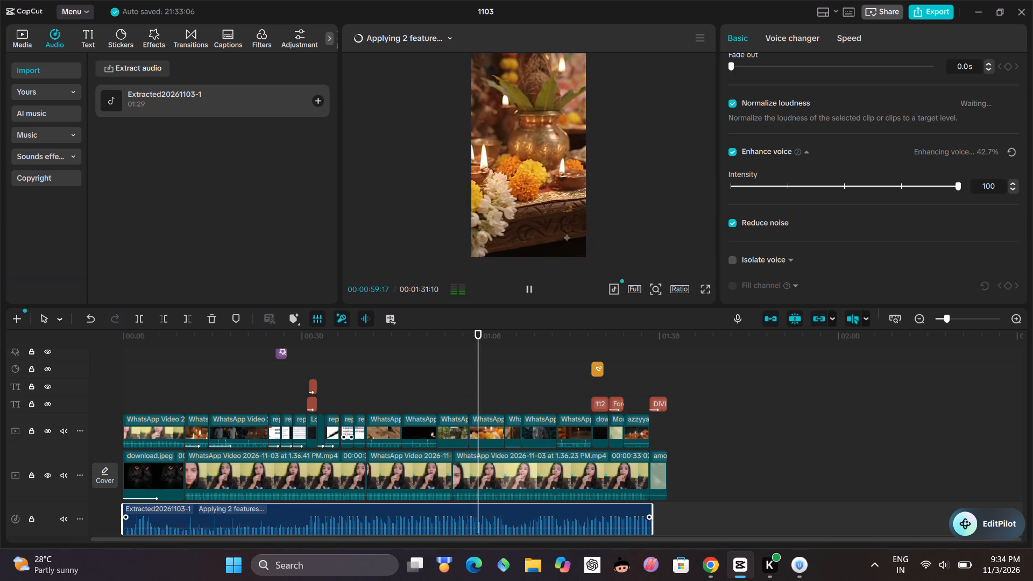
Split the extracted audio clip at about 00:31.
key("b")
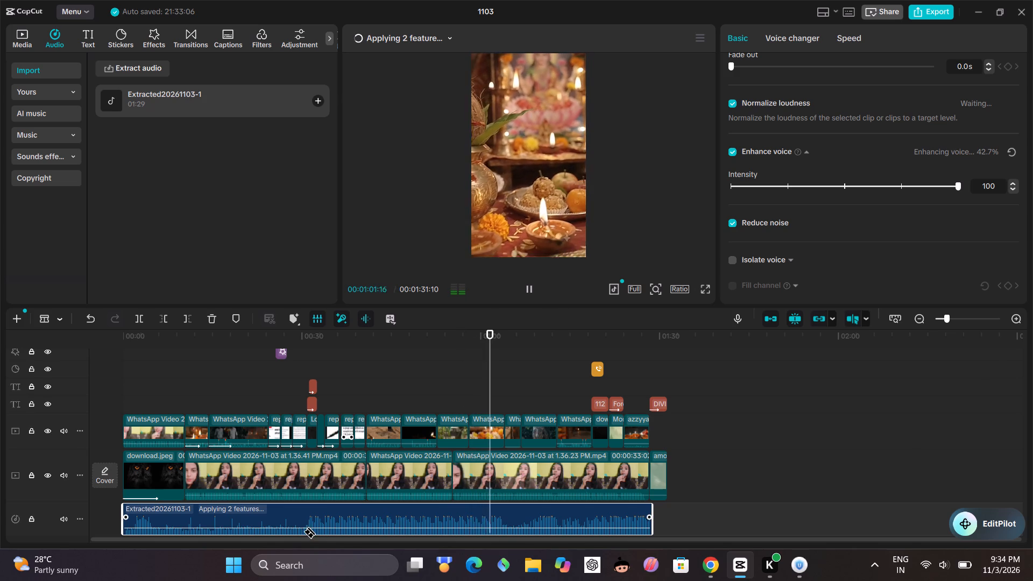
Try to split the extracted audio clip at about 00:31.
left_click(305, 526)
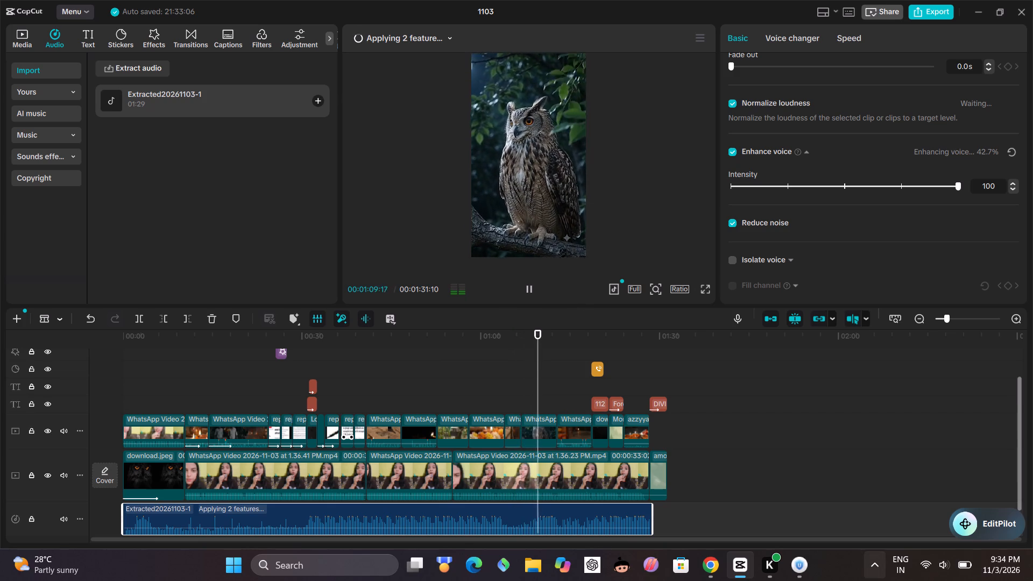
Adjust the computer's output volume to slightly above half while listening to the rest of the timeline, and stop playback.
left_click(930, 558)
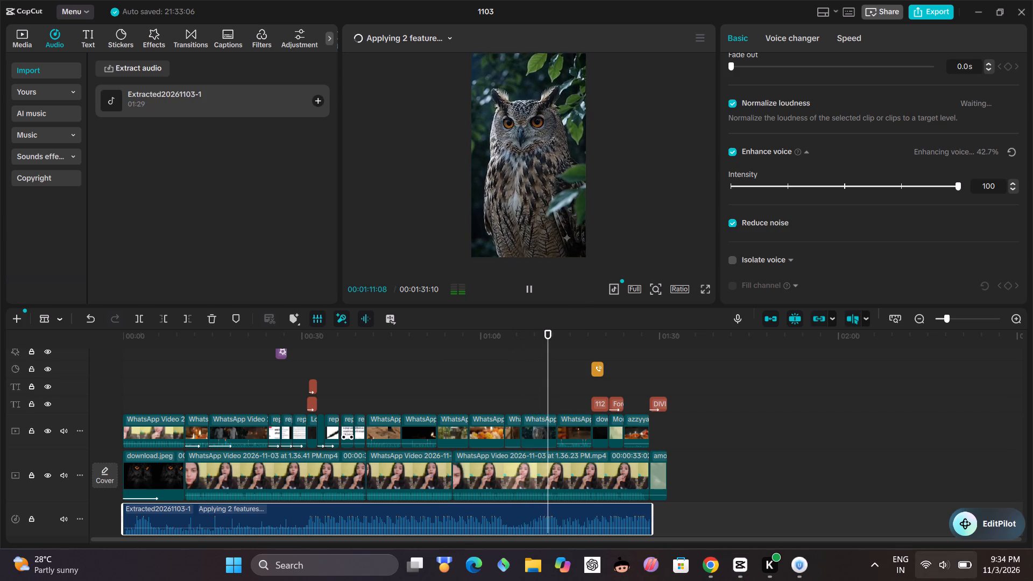
left_click(951, 559)
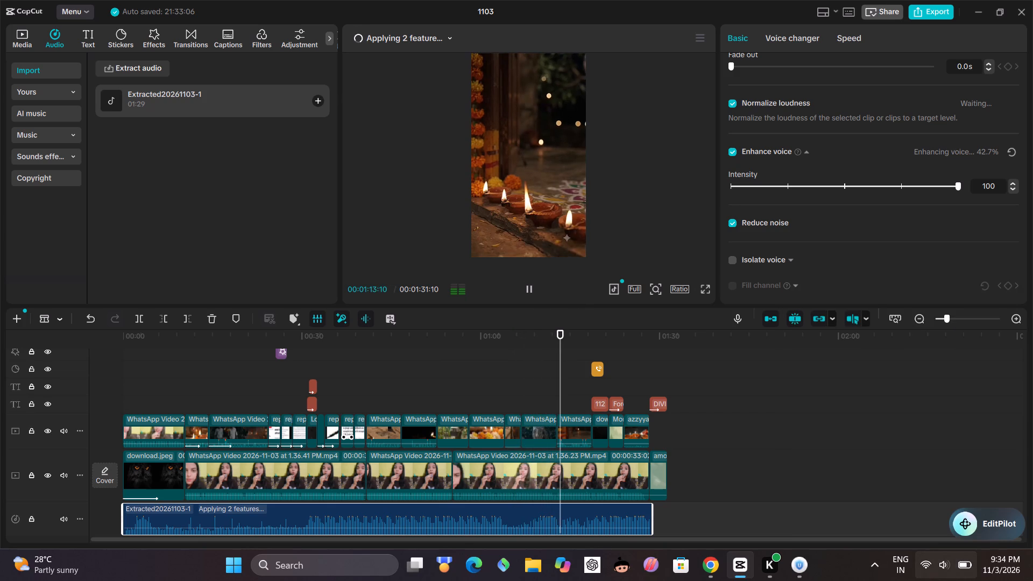
left_click(932, 572)
left_click(915, 486)
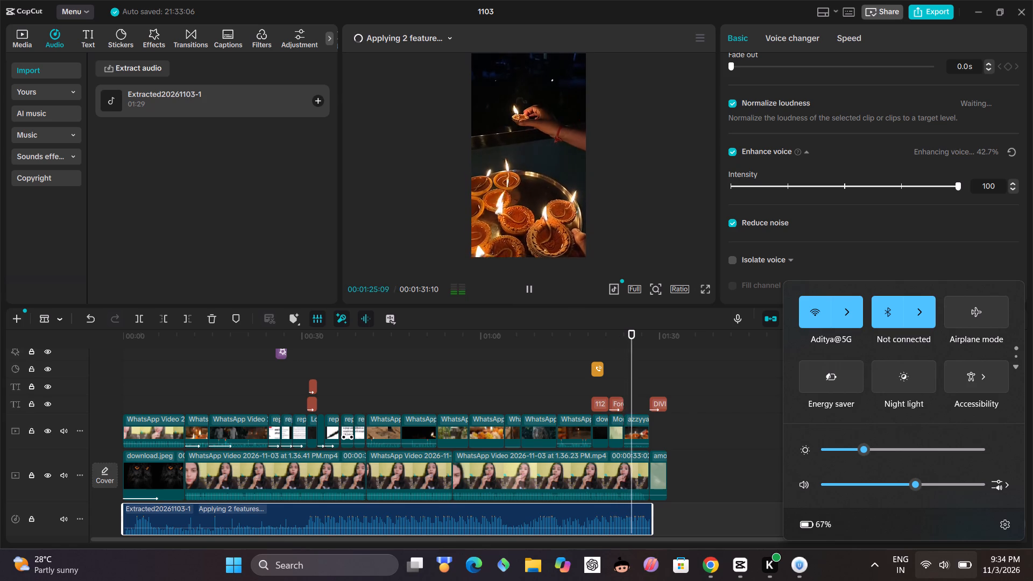
left_click(943, 570)
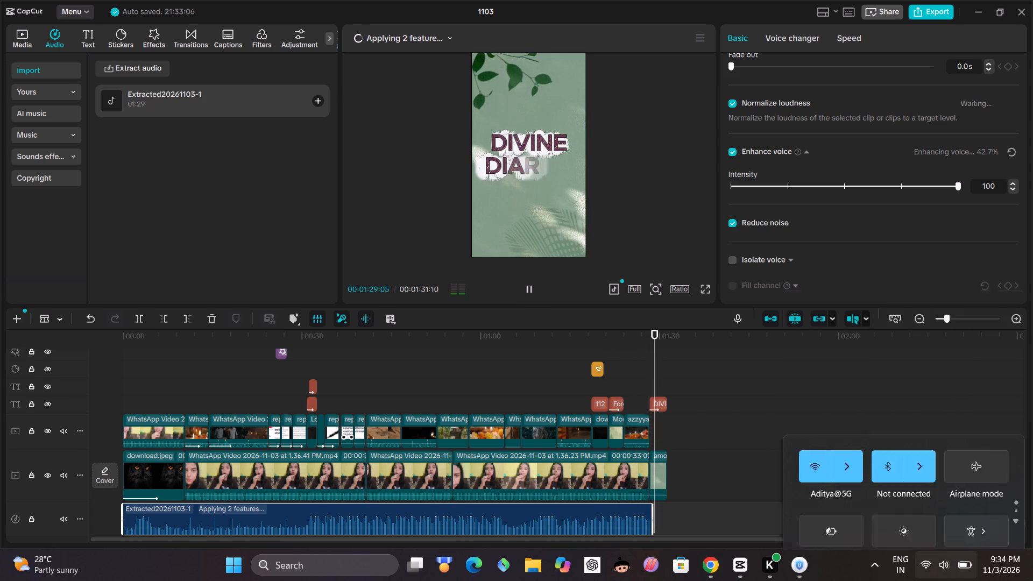
left_click(533, 289)
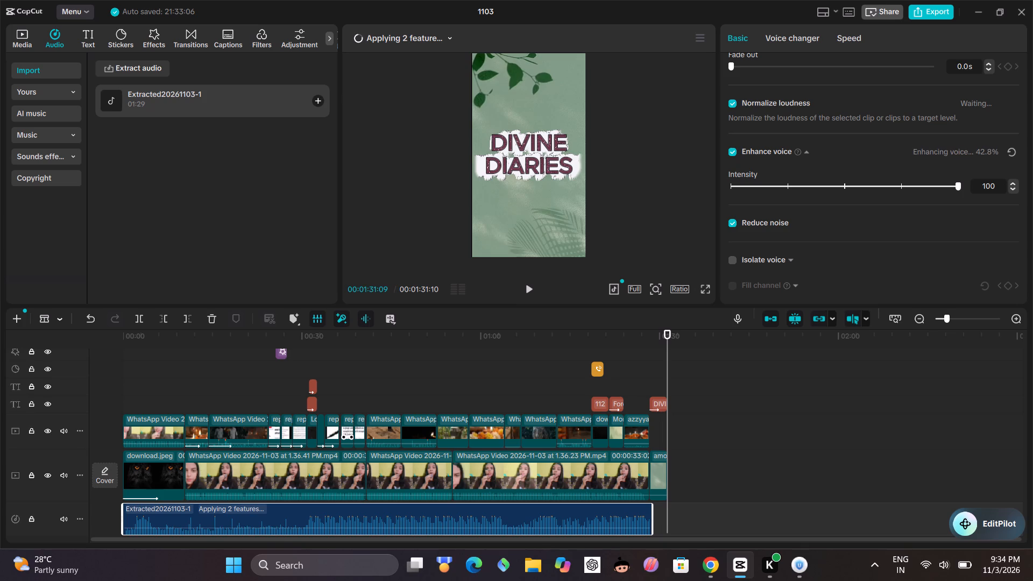
Split the extracted audio clip at about 00:31 and return to the selection tool.
left_click(306, 525)
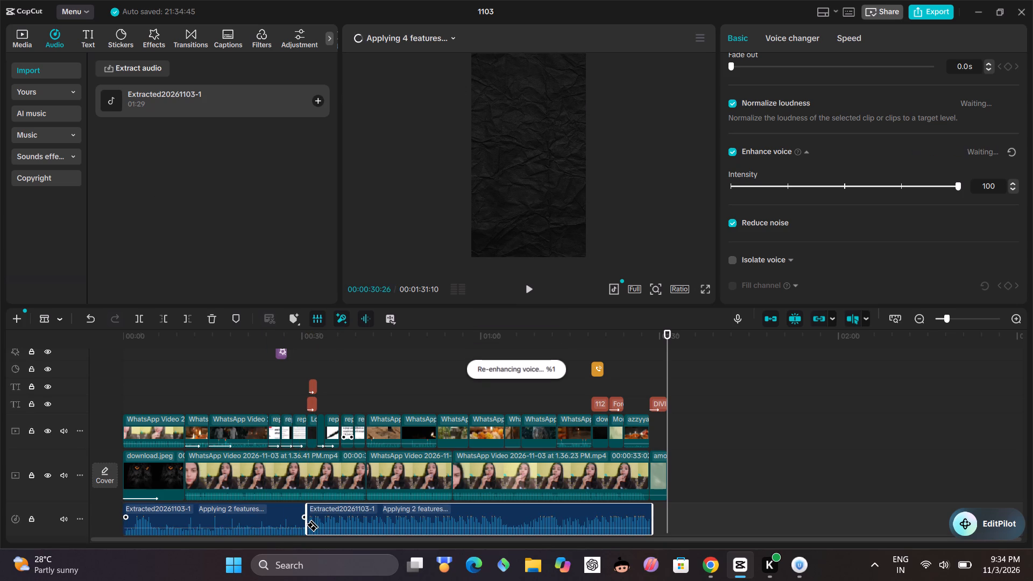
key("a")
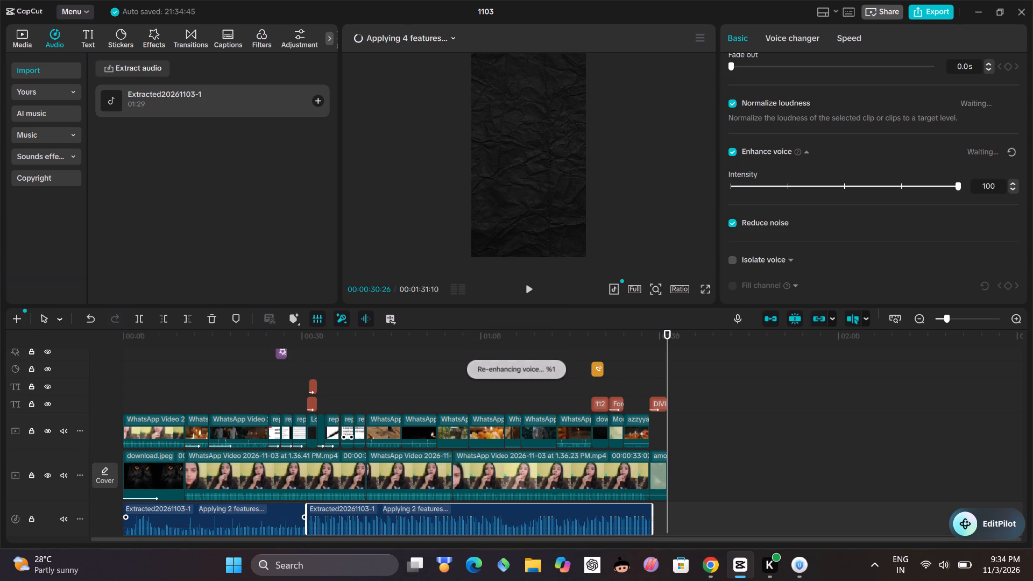
Select the first part of the extracted audio, before the split at about 00:31.
left_click(280, 529)
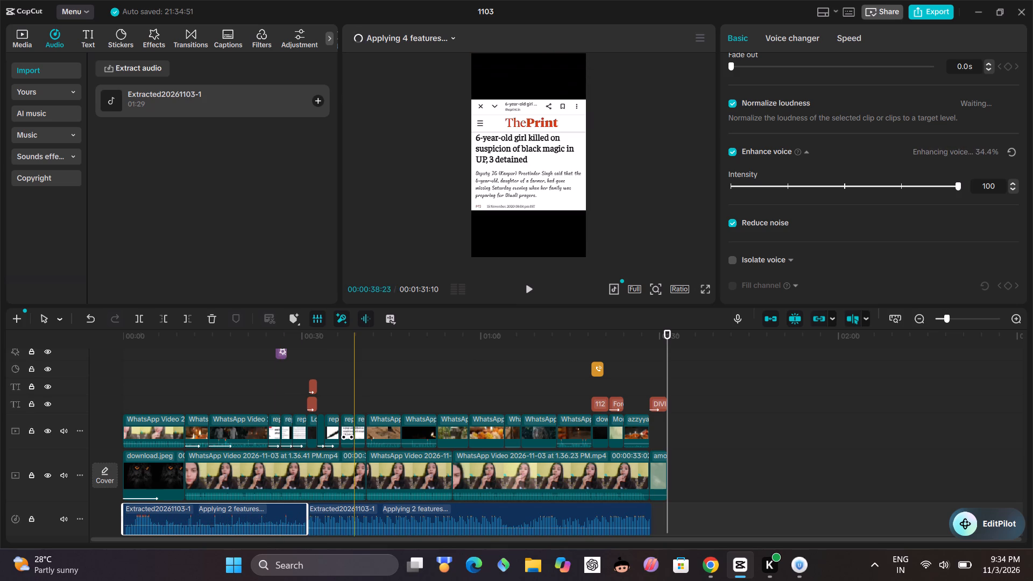
Lower the volume of the second extracted audio segment to about -7.8 dB using its volume line.
left_click(372, 525)
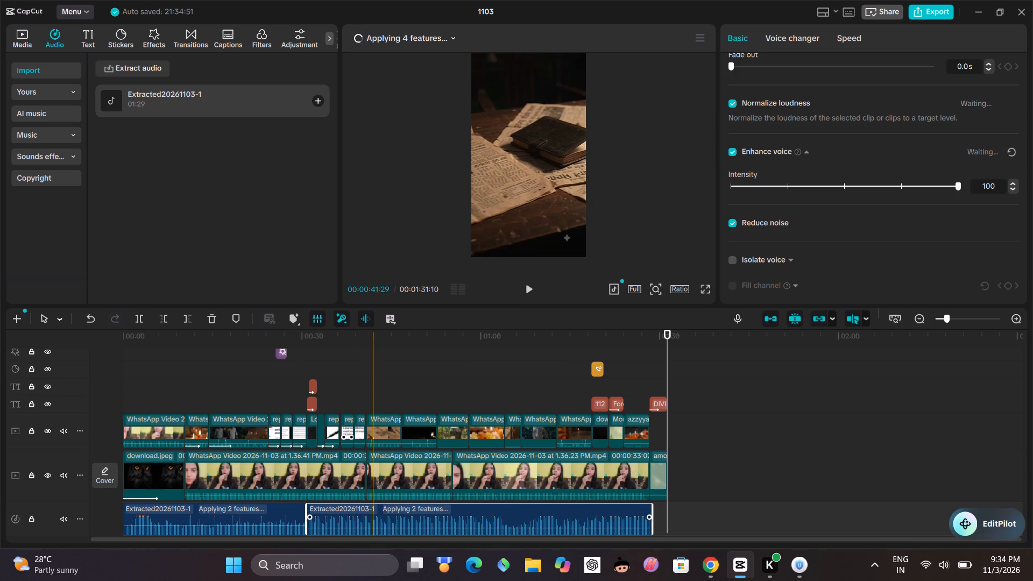
left_click_drag(384, 527, 385, 533)
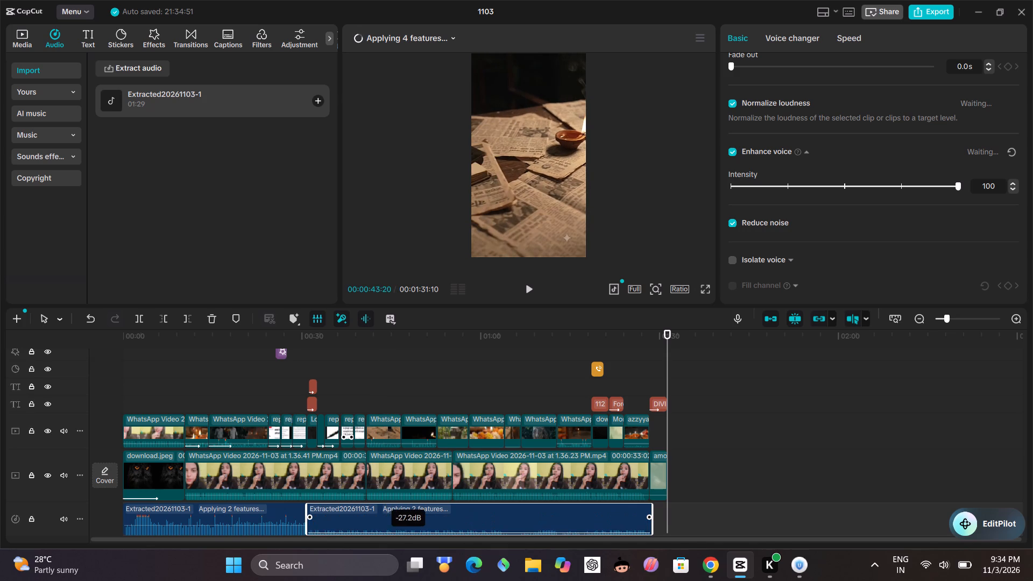
left_click_drag(385, 533, 389, 527)
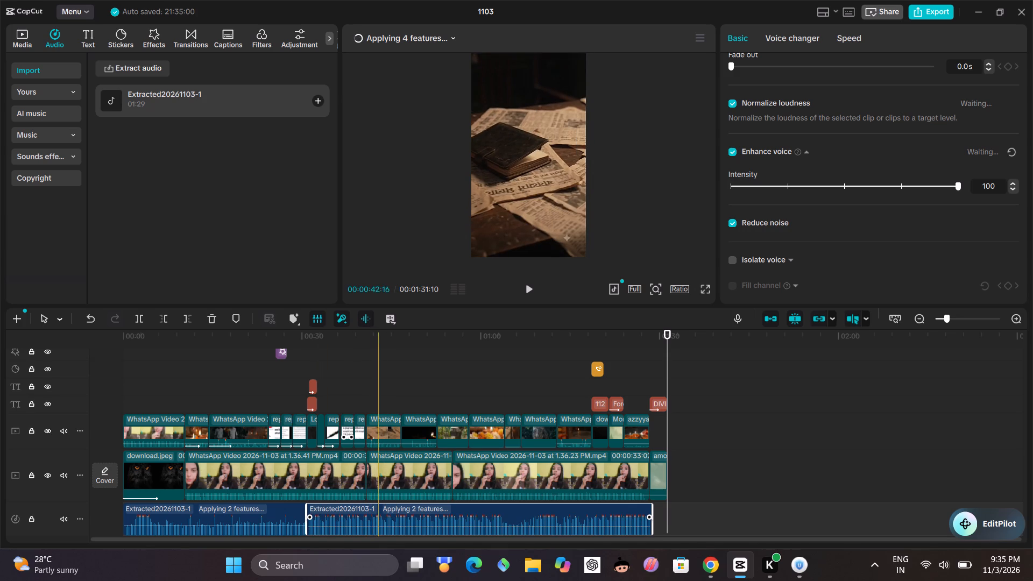
left_click(378, 527)
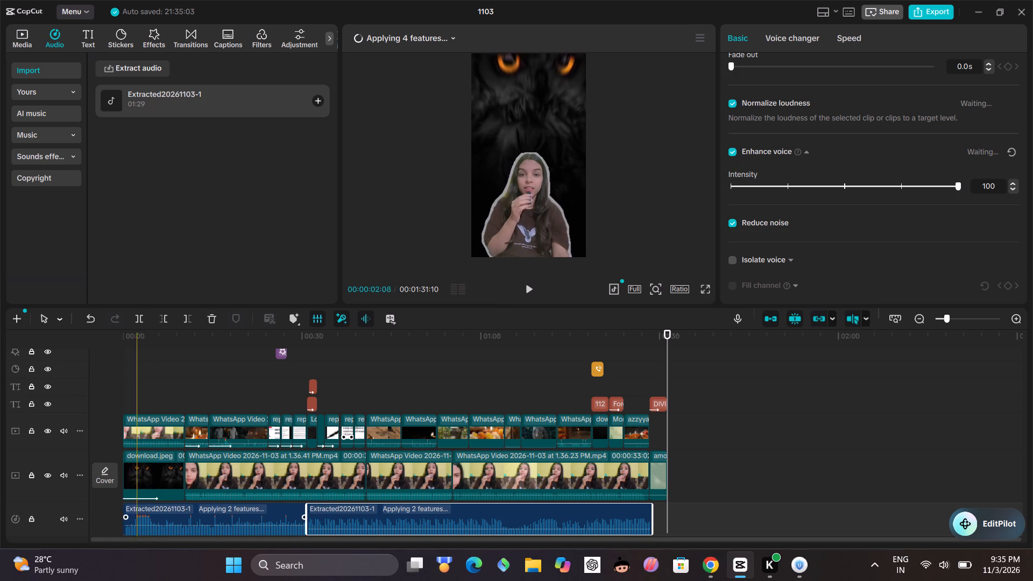
Play the first few seconds of the timeline from the beginning to check the audio balance.
left_click(127, 397)
left_click_drag(129, 398, 123, 406)
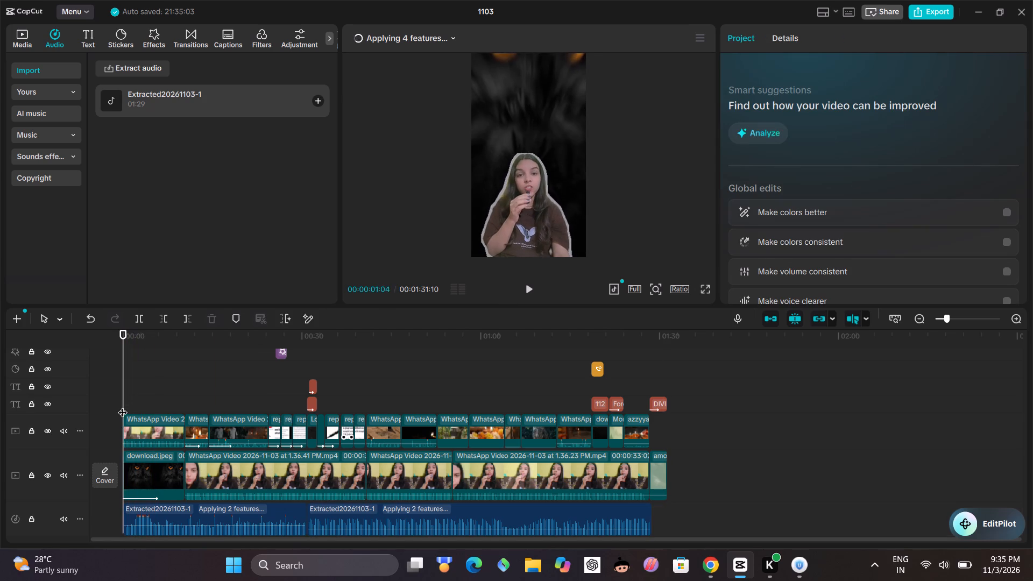
left_click_drag(123, 406, 121, 406)
left_click(537, 288)
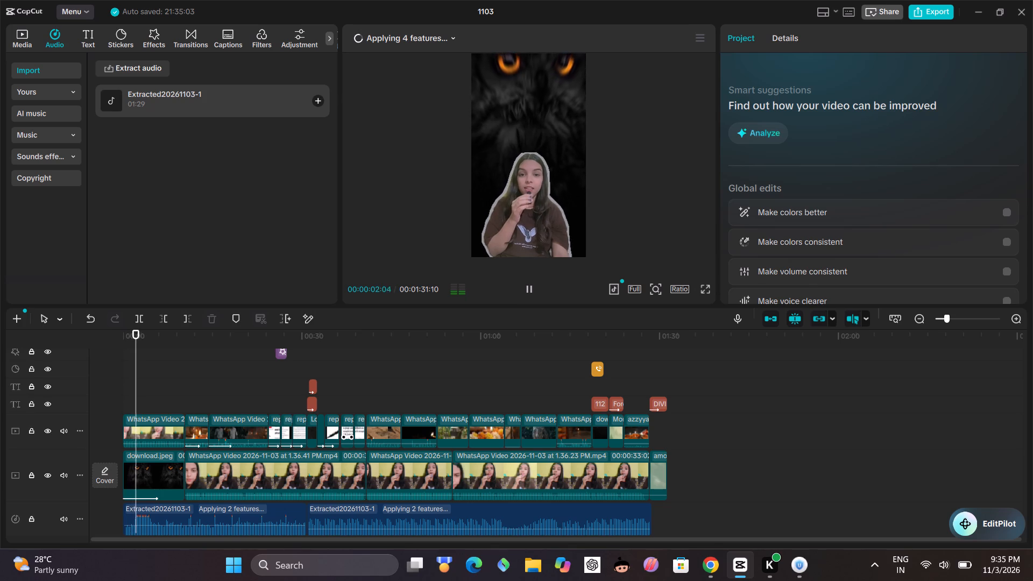
left_click(532, 289)
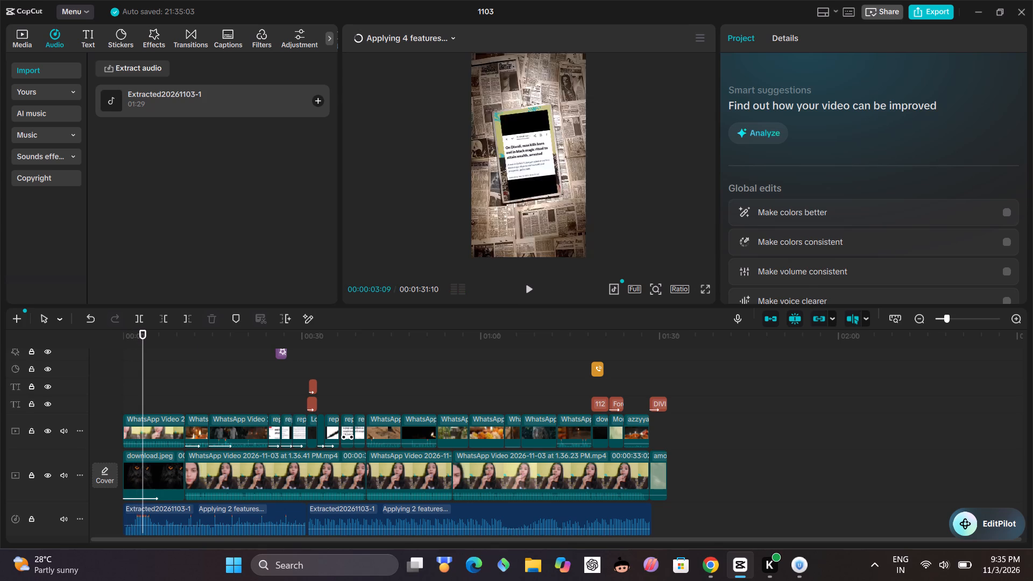
Raise the volume of the first WhatsApp clip on the overlay track to 5.6 dB.
left_click(152, 442)
left_click(152, 442)
left_click(155, 438)
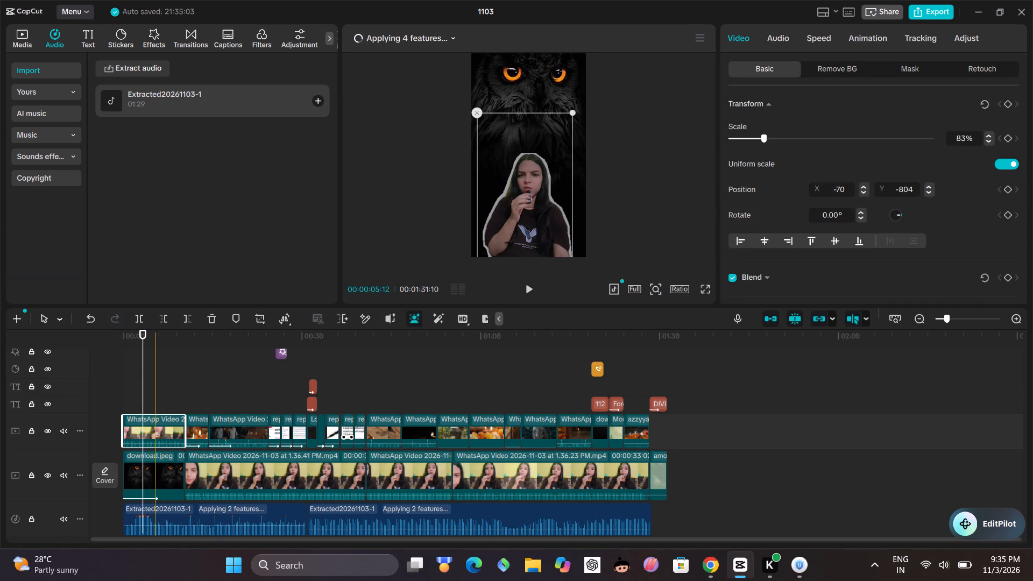
left_click(136, 444)
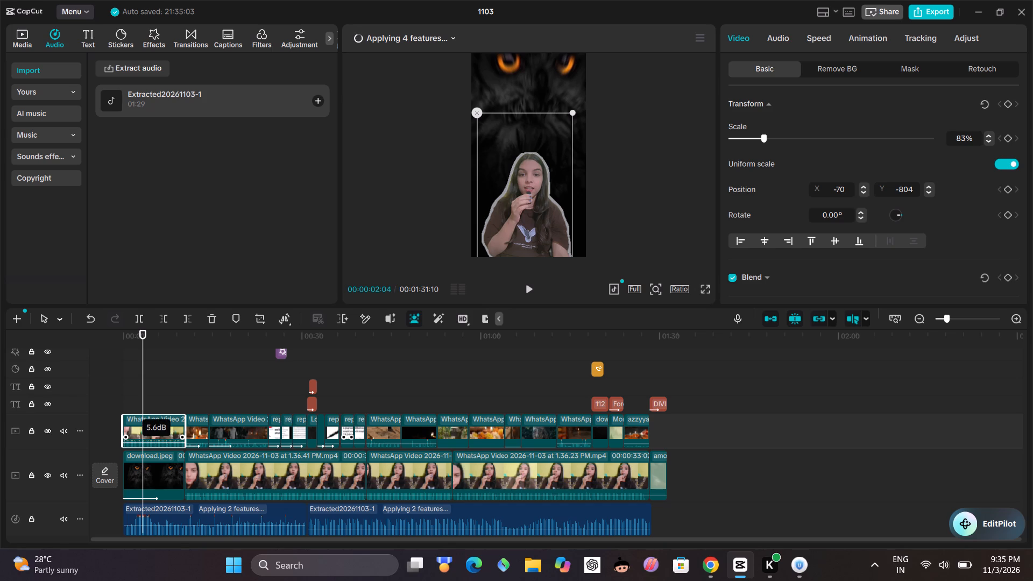
Raise the volume lines of the WhatsApp 1.36.41 PM and 1.36.23 PM clips on the main track slightly.
left_click_drag(238, 494, 242, 487)
left_click(402, 496)
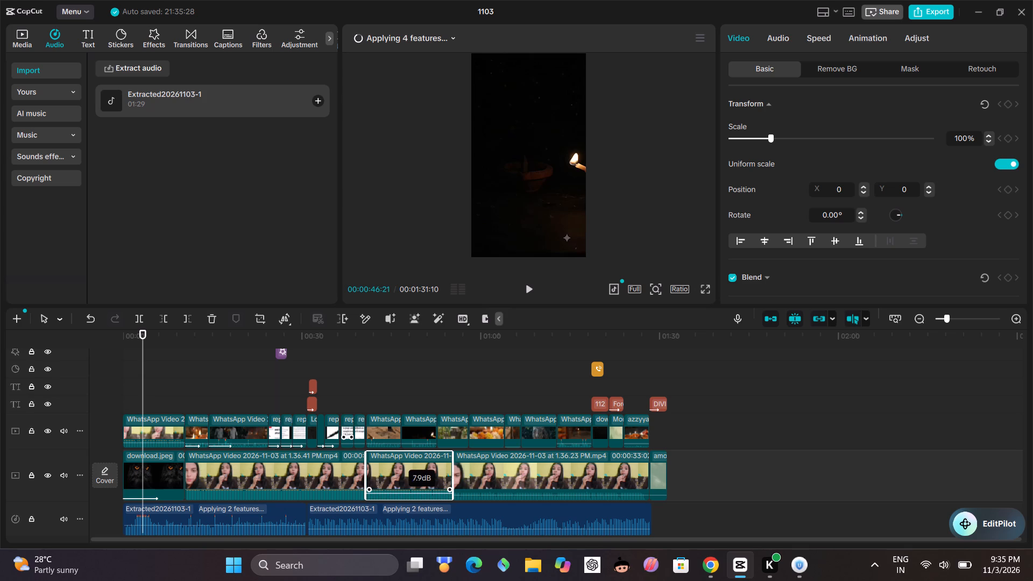
left_click(496, 496)
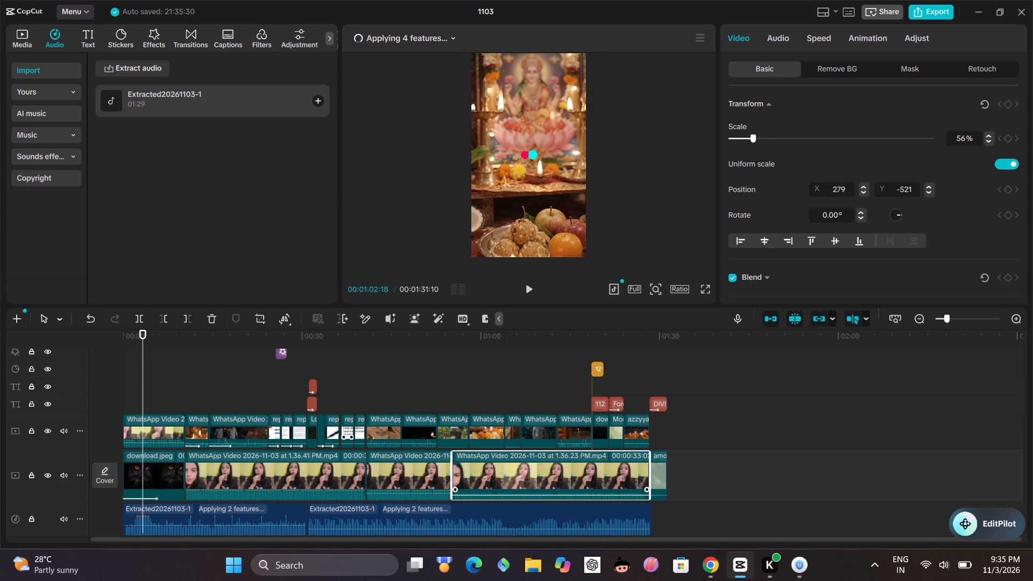
left_click(496, 496)
left_click(495, 493)
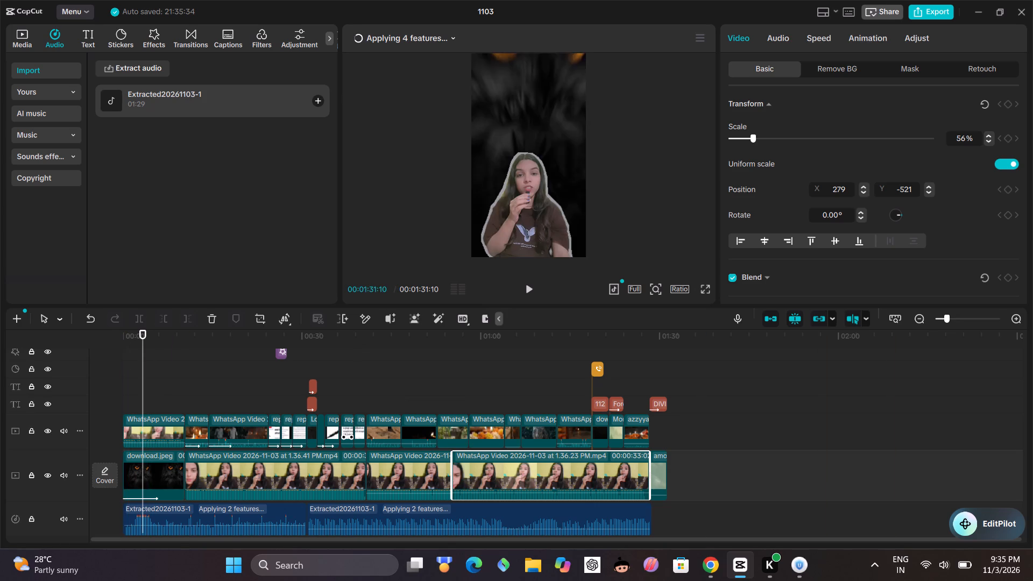
Play the opening section again to check the voice level against the extracted audio.
left_click(531, 292)
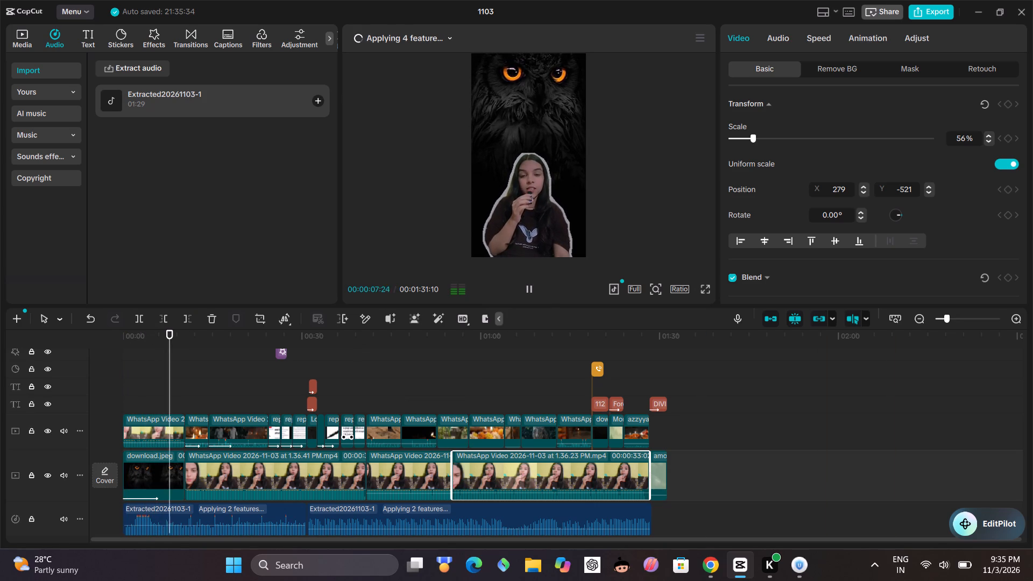
left_click(531, 292)
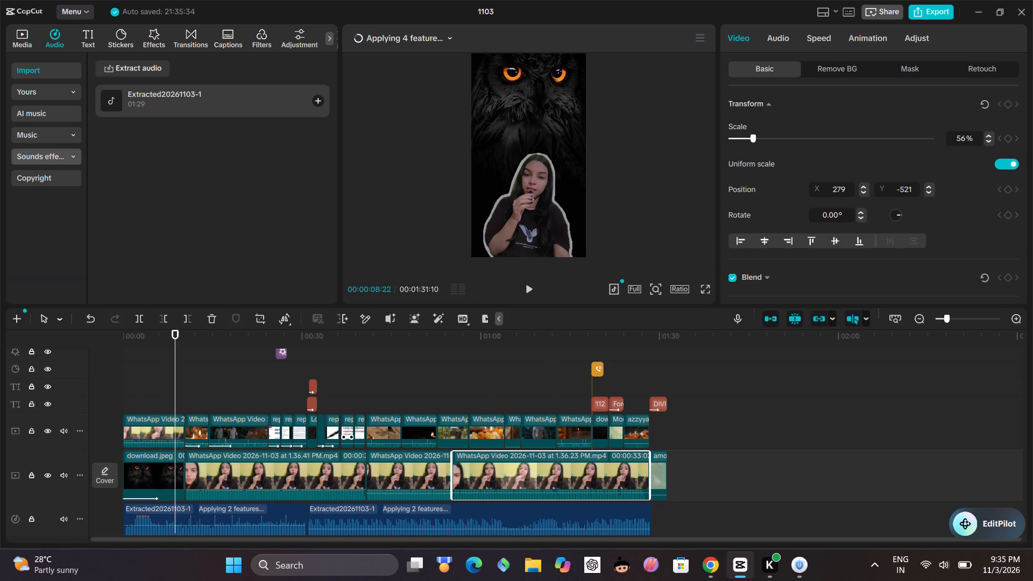
Preview the trending sound effects Magic reveal, Mouse click 1, the Canon camera shutter and Explosion.
left_click(46, 155)
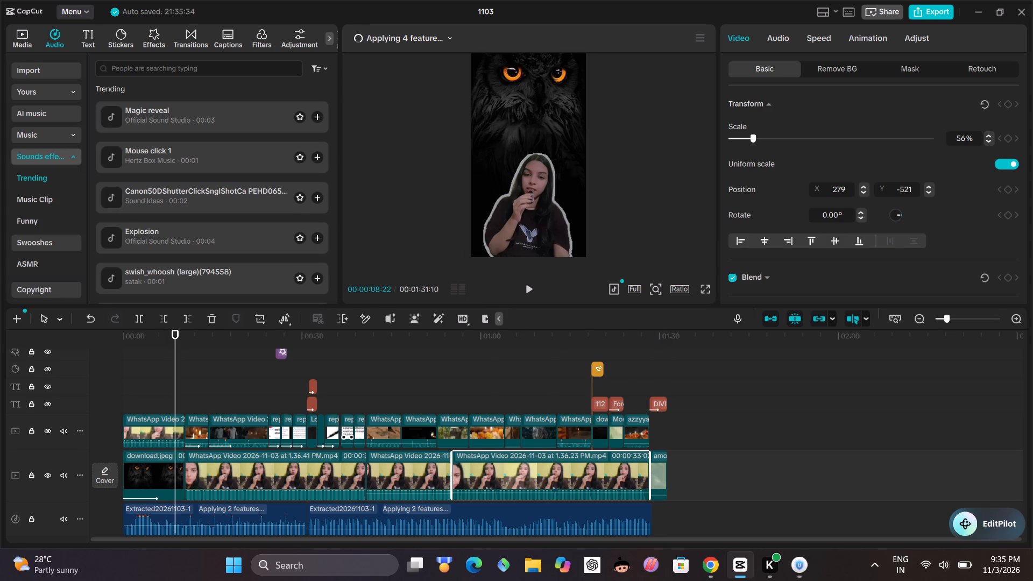
left_click(109, 117)
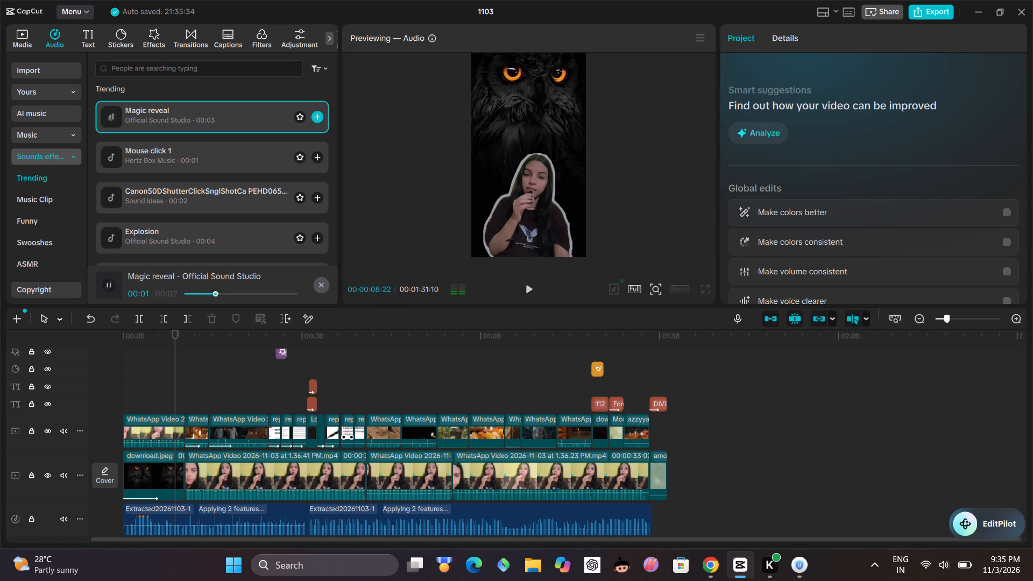
left_click(114, 154)
left_click(109, 193)
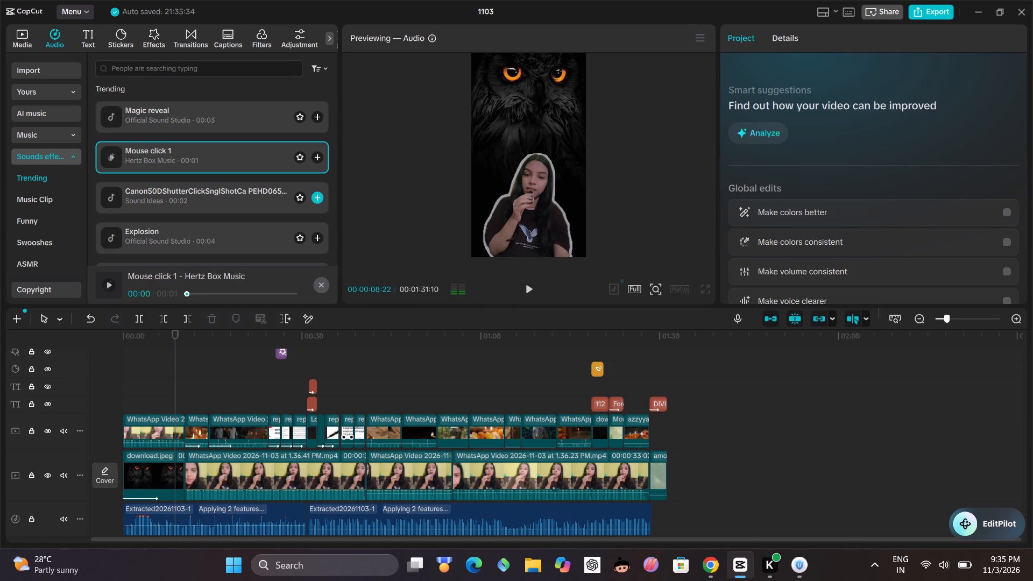
left_click(116, 239)
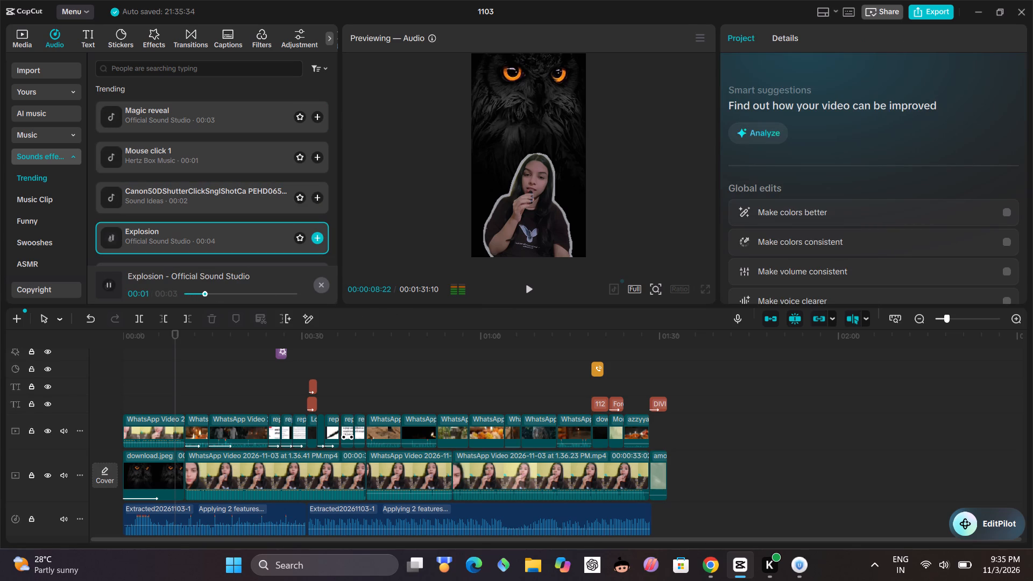
Play the last seconds of the timeline through the DIVINE DIARIES title to check the ending.
left_click(659, 443)
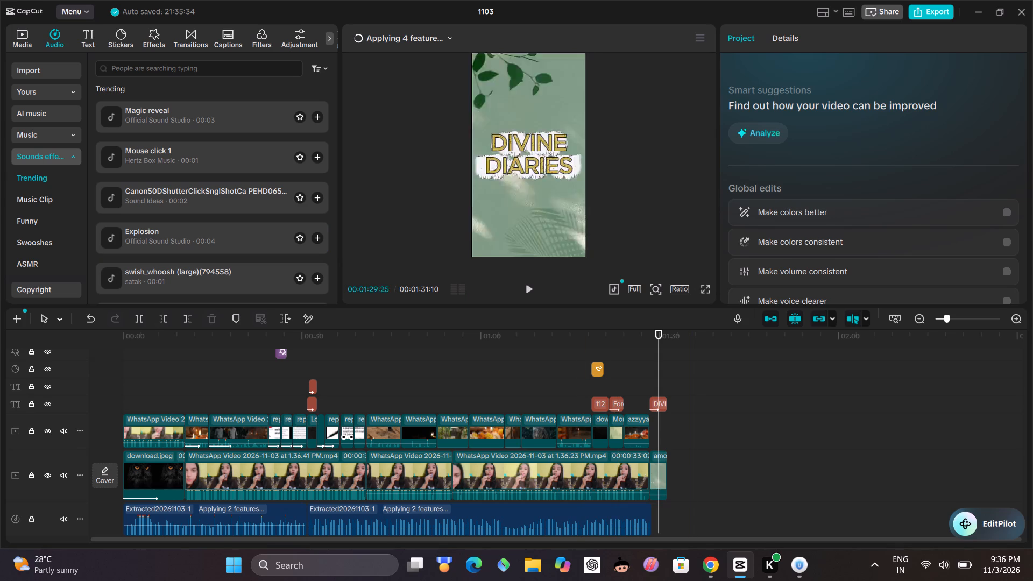
left_click(639, 389)
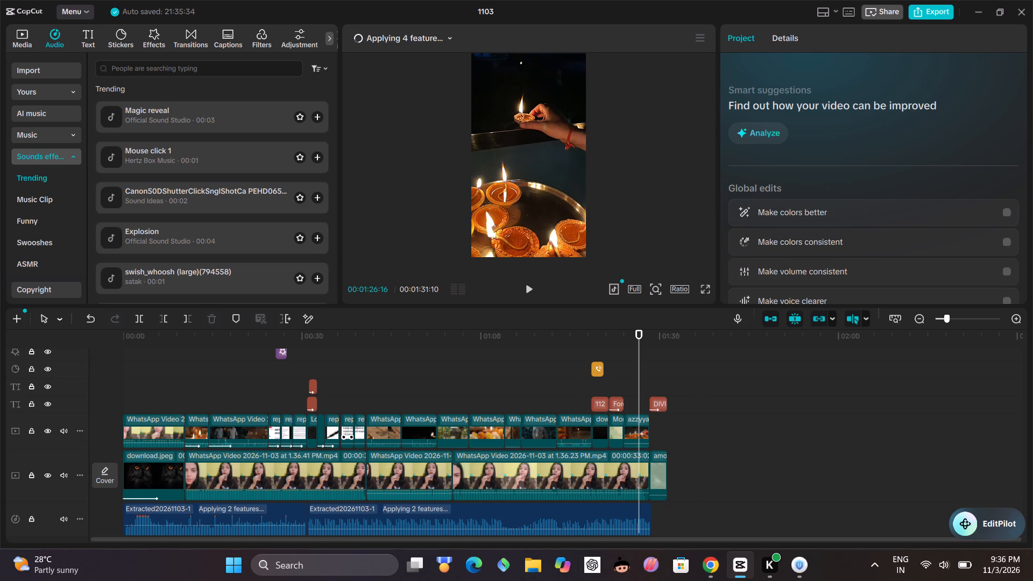
left_click(527, 293)
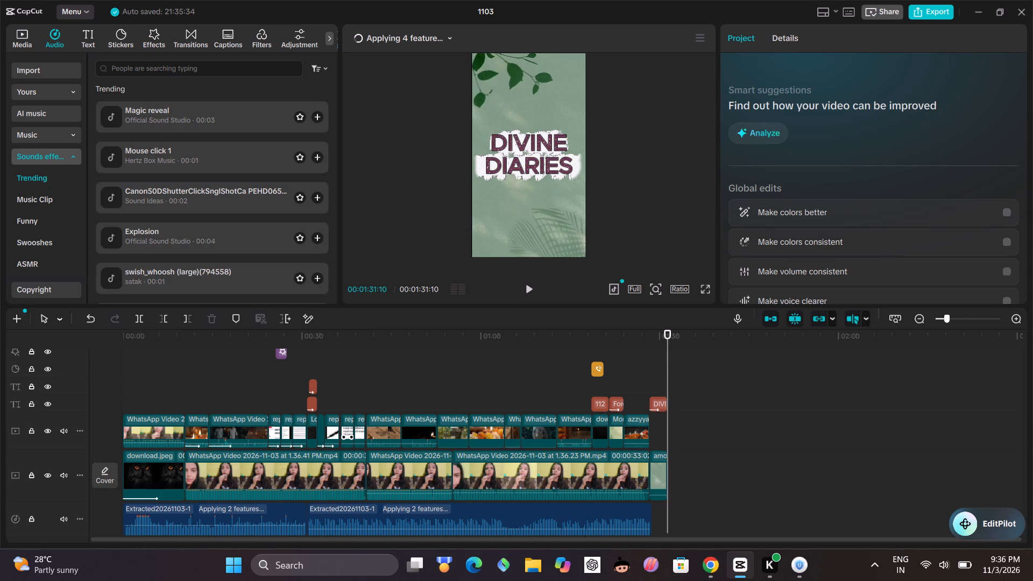
Search the sound effects for "typing", preview the six-second Typing Sound and add it at the end of the timeline.
left_click(107, 150)
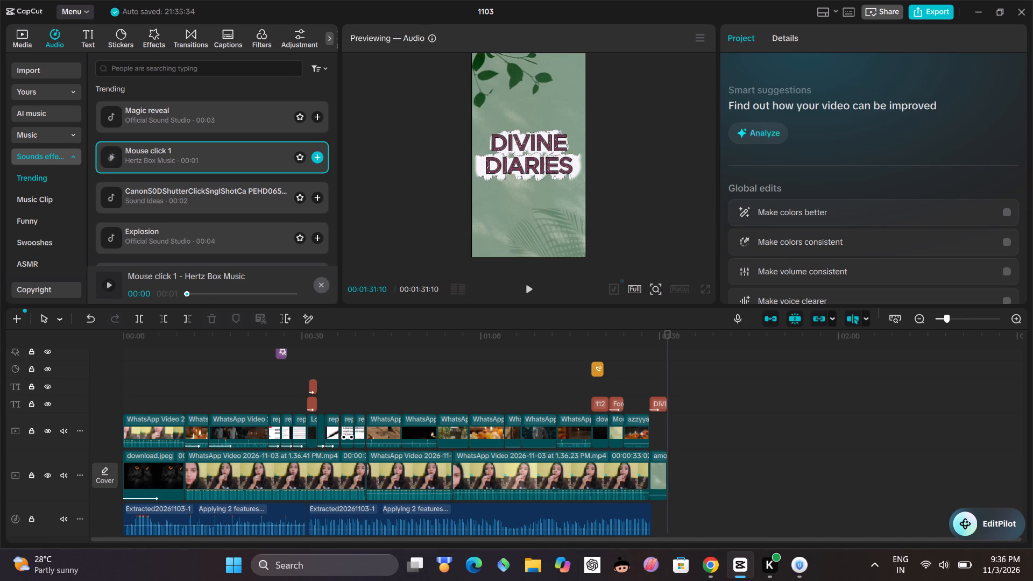
left_click(129, 72)
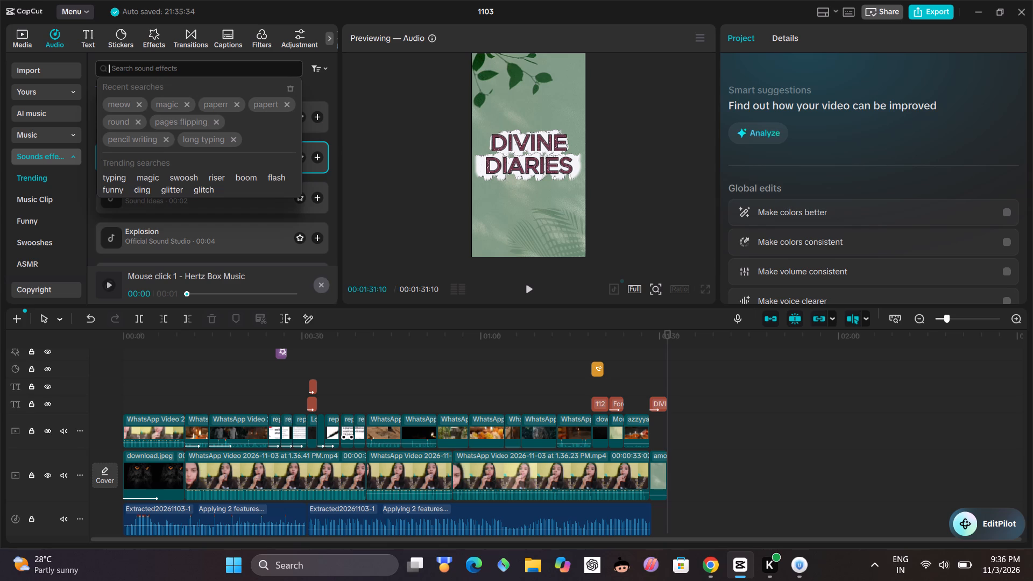
type("typing")
key("Return")
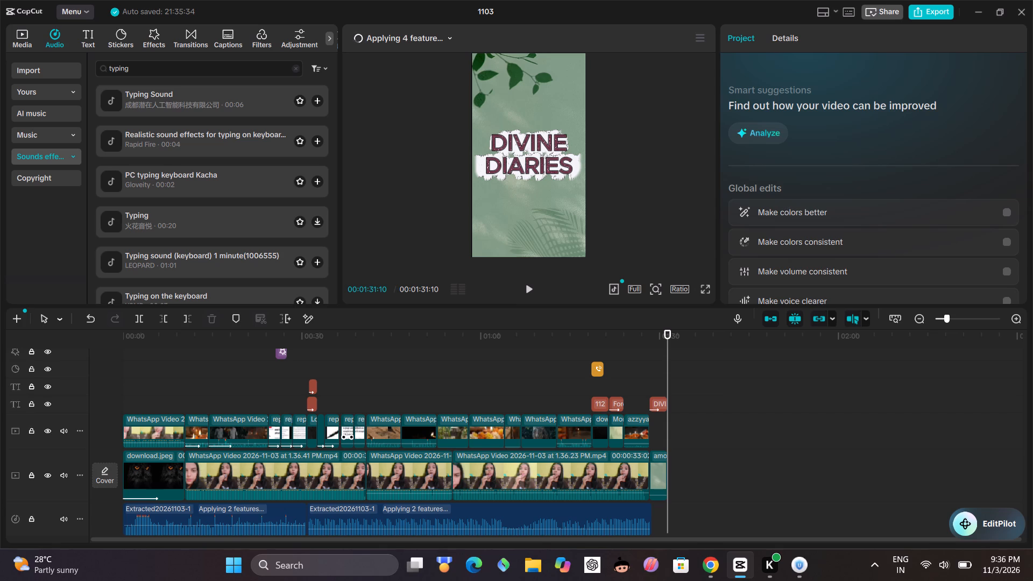
left_click(116, 105)
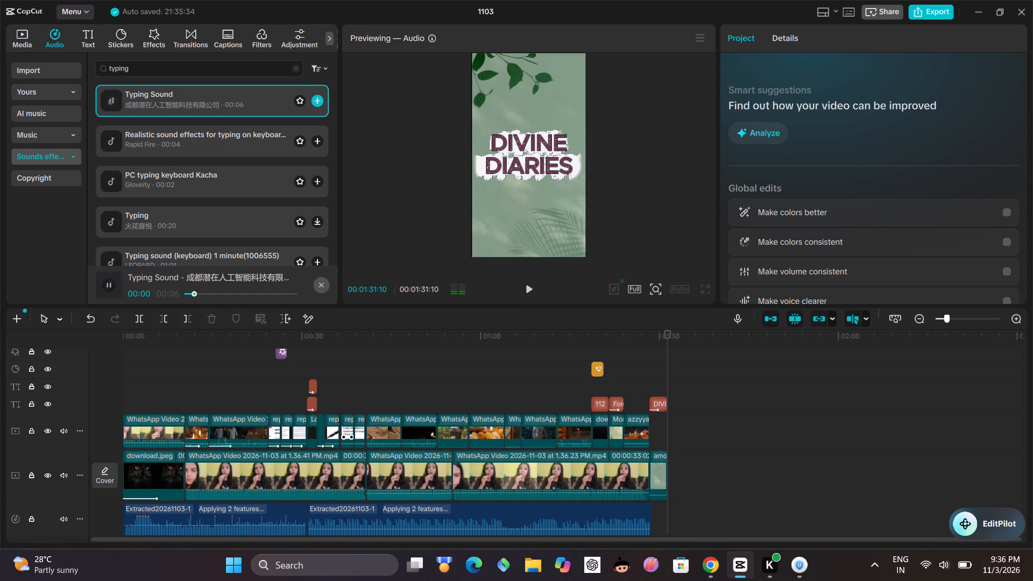
left_click(317, 97)
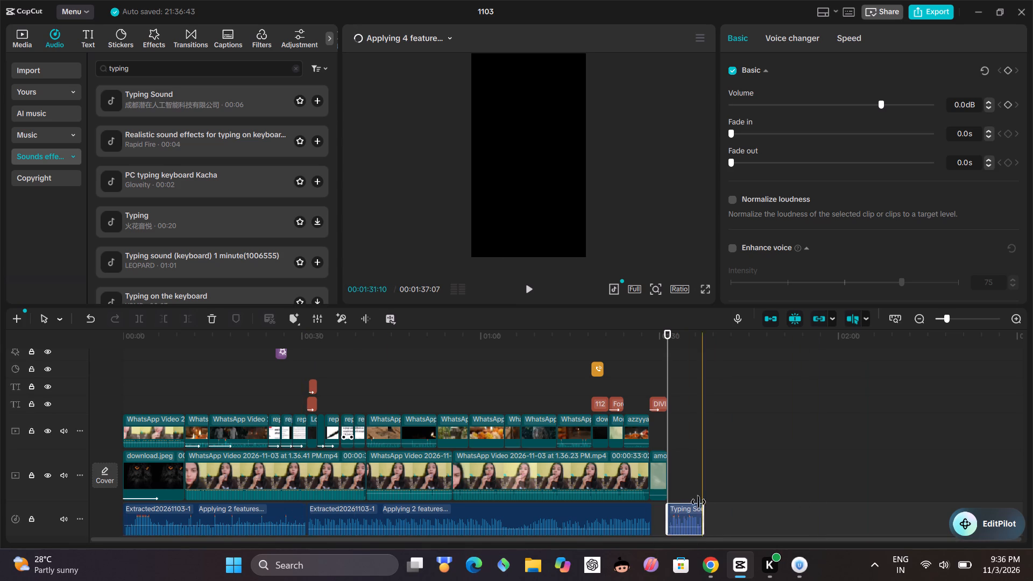
Move the Typing Sound clip to its own audio track below, starting where the DIVINE DIARIES title clip begins.
left_click_drag(690, 507, 679, 511)
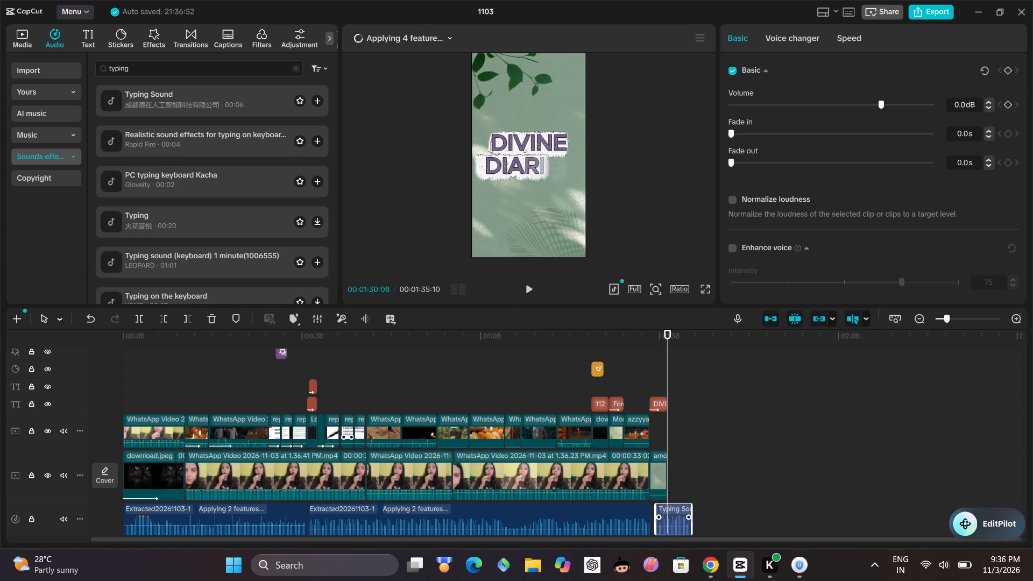
left_click_drag(668, 506, 661, 508)
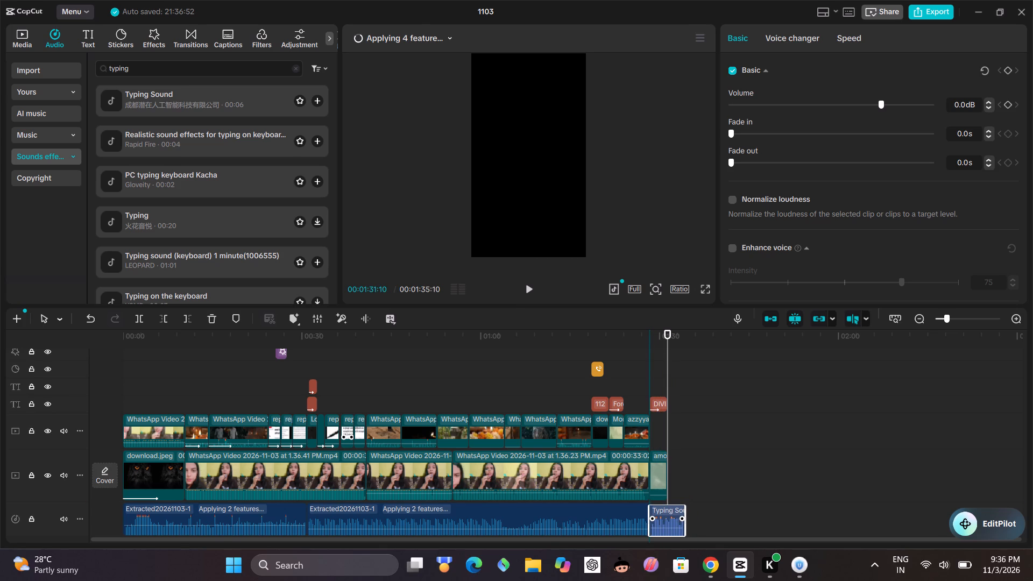
left_click_drag(661, 508, 661, 505)
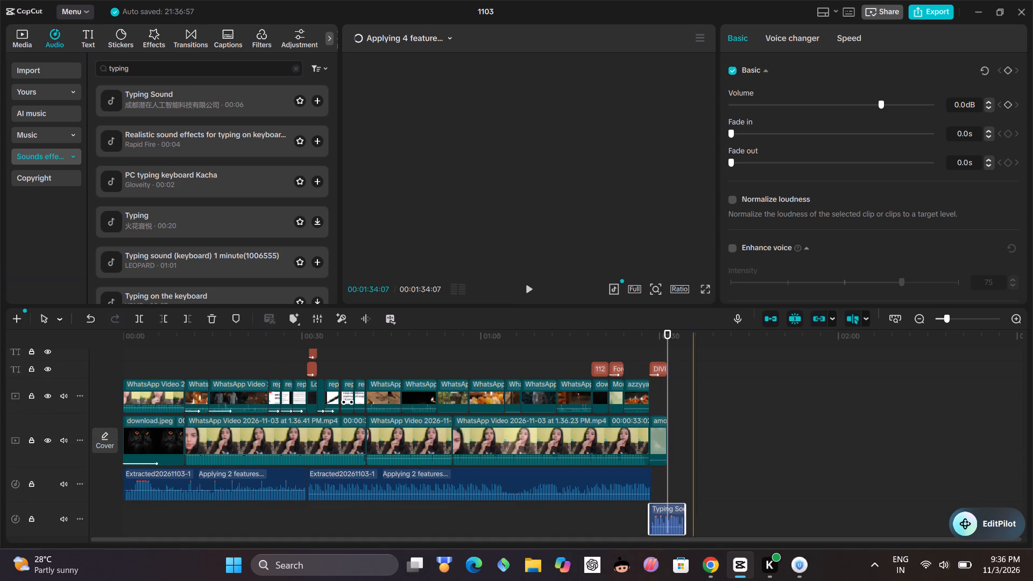
Add a 1.4 s fade-out to the second extracted audio segment.
left_click(631, 481)
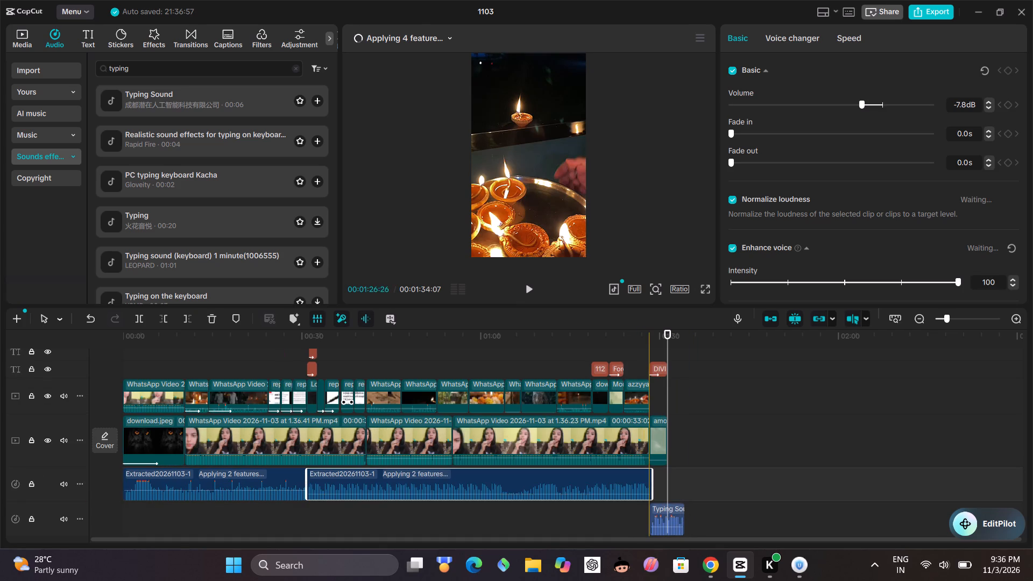
left_click_drag(650, 477, 642, 479)
Trim the end of the second extracted audio segment to meet the start of the DIVINE DIARIES closing clip.
left_click_drag(653, 474, 652, 477)
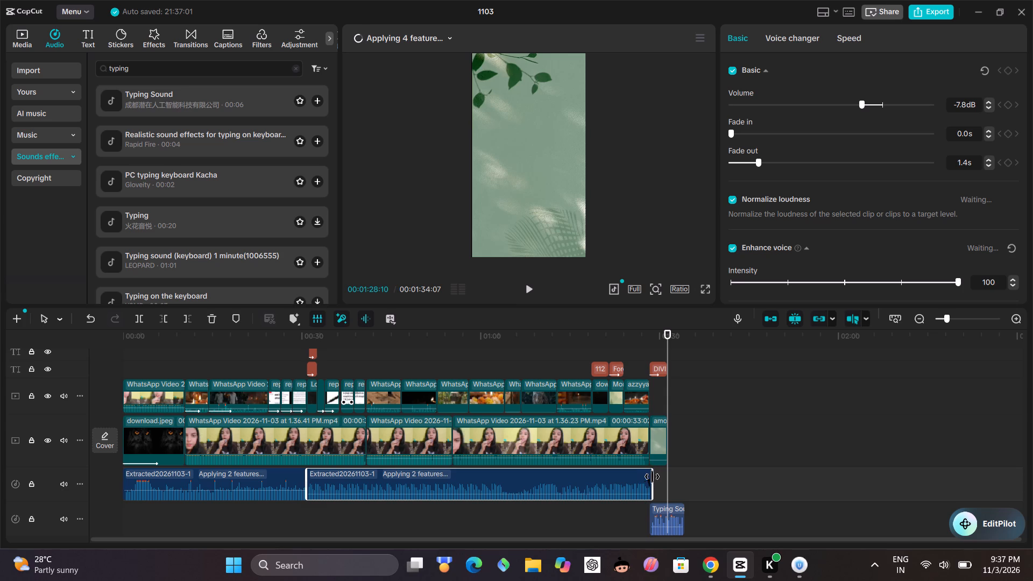
left_click_drag(652, 477, 645, 478)
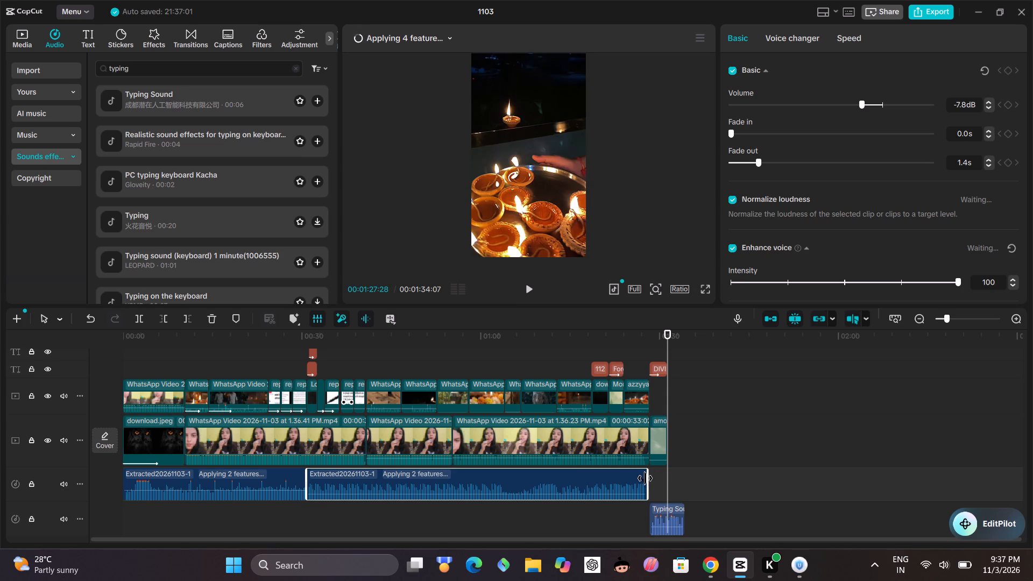
left_click_drag(645, 478, 650, 476)
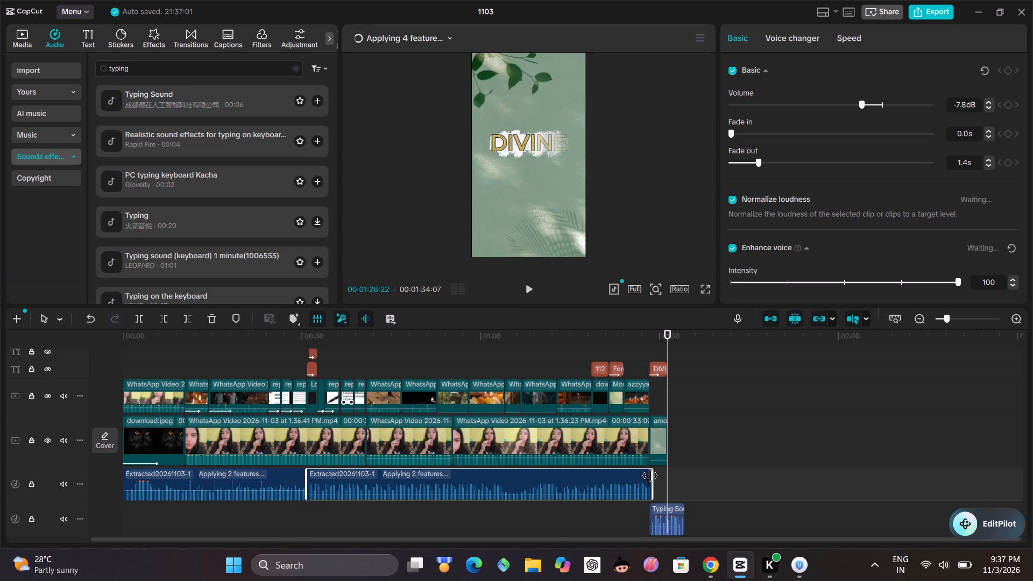
left_click_drag(650, 476, 648, 476)
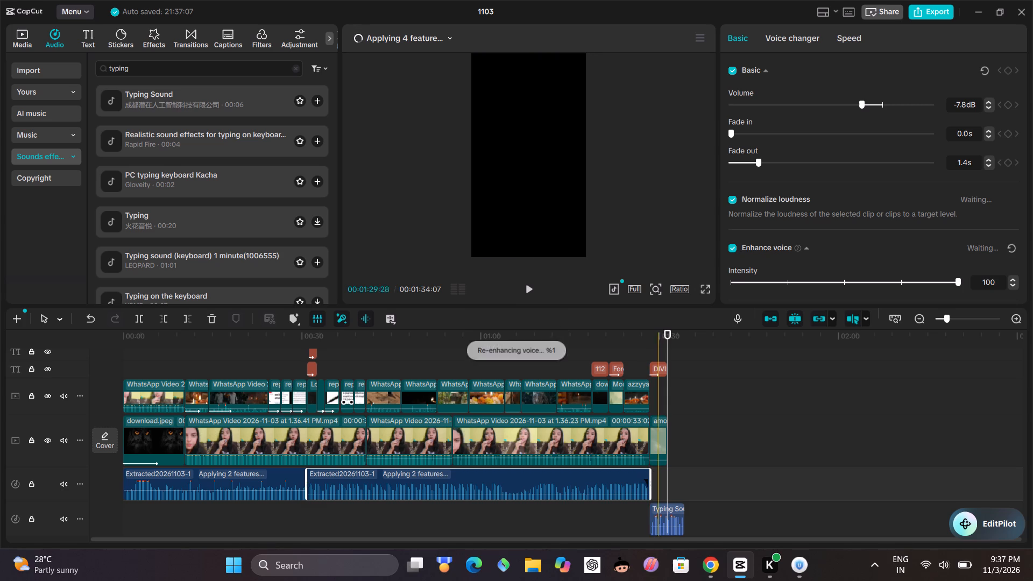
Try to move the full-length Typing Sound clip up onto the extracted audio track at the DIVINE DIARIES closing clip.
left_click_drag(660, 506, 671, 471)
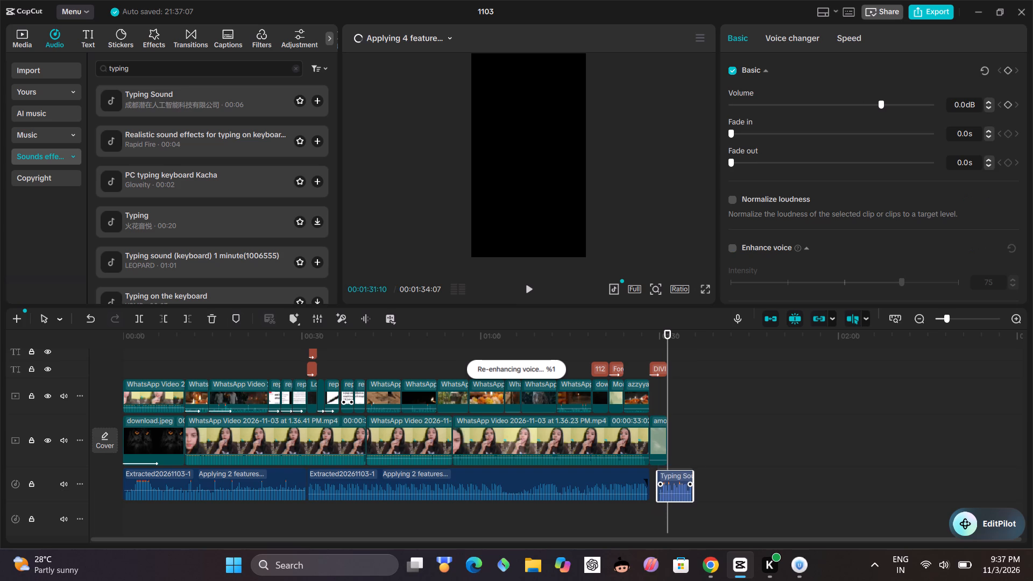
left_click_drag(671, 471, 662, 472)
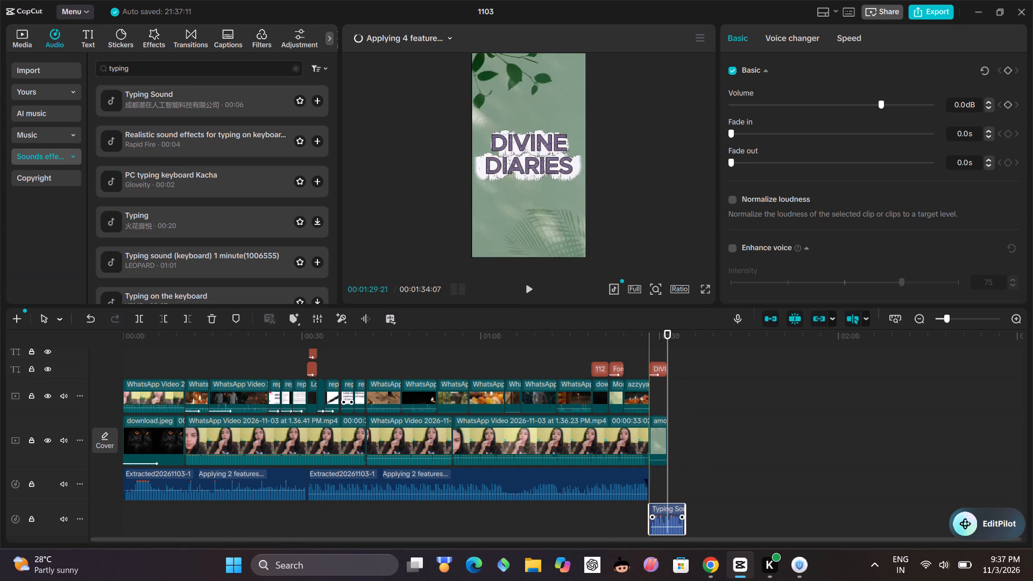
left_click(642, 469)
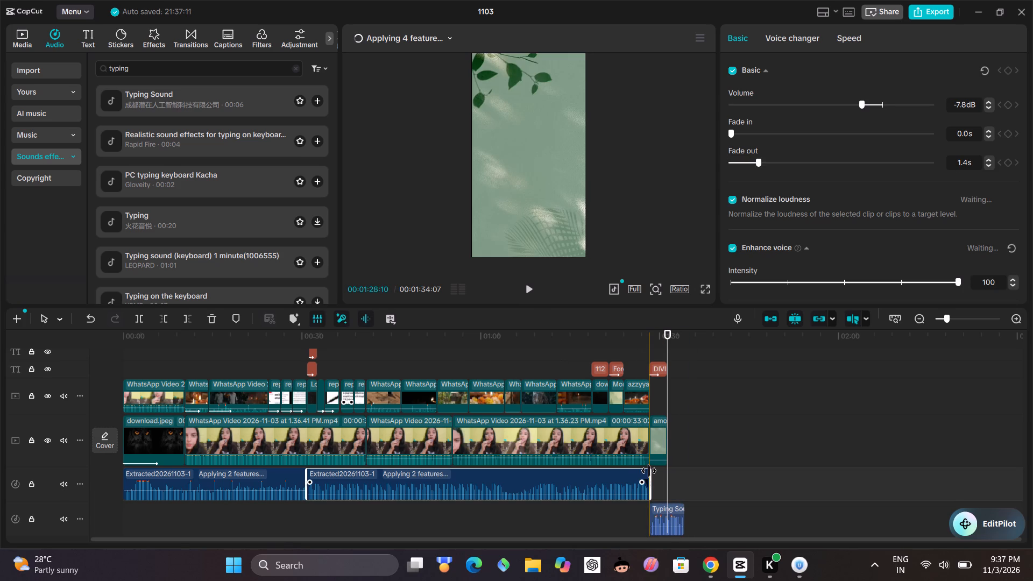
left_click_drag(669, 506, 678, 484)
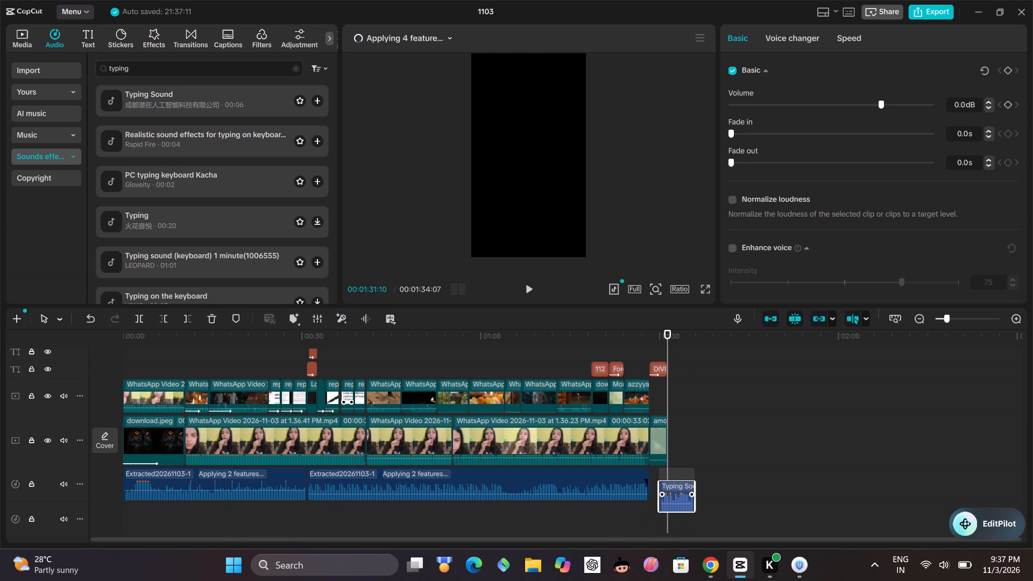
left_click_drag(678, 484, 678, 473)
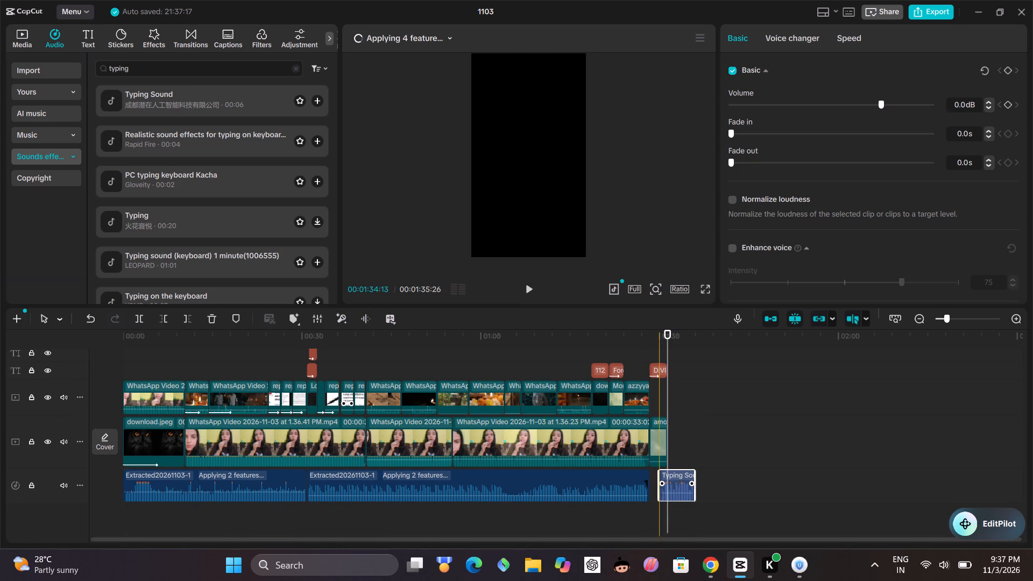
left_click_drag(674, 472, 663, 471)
Trim the end of the Typing Sound clip to match the end of the DIVINE DIARIES closing clip at 00:01:31:10.
left_click_drag(688, 515, 683, 518)
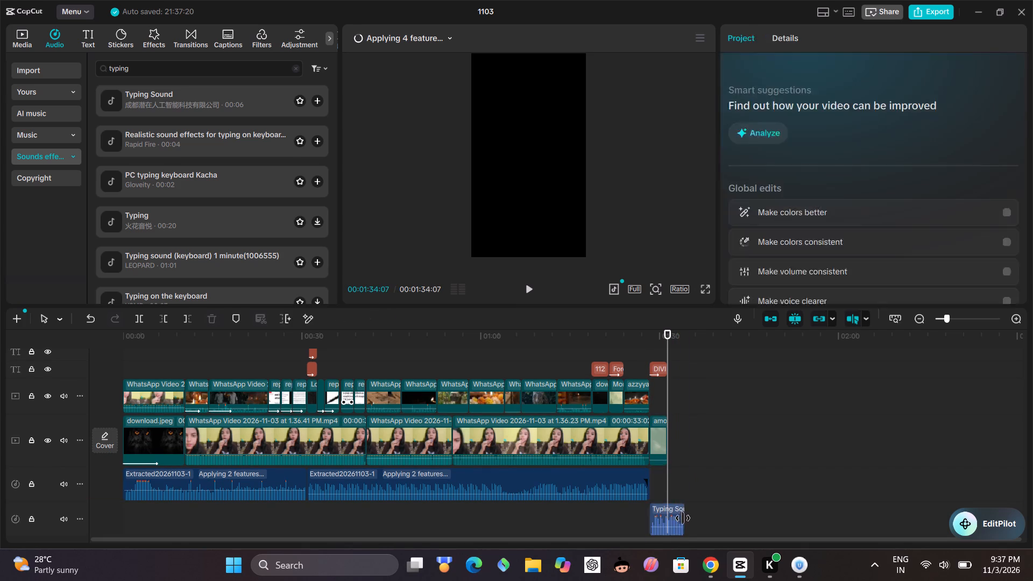
left_click_drag(683, 518, 673, 525)
left_click_drag(687, 514, 662, 520)
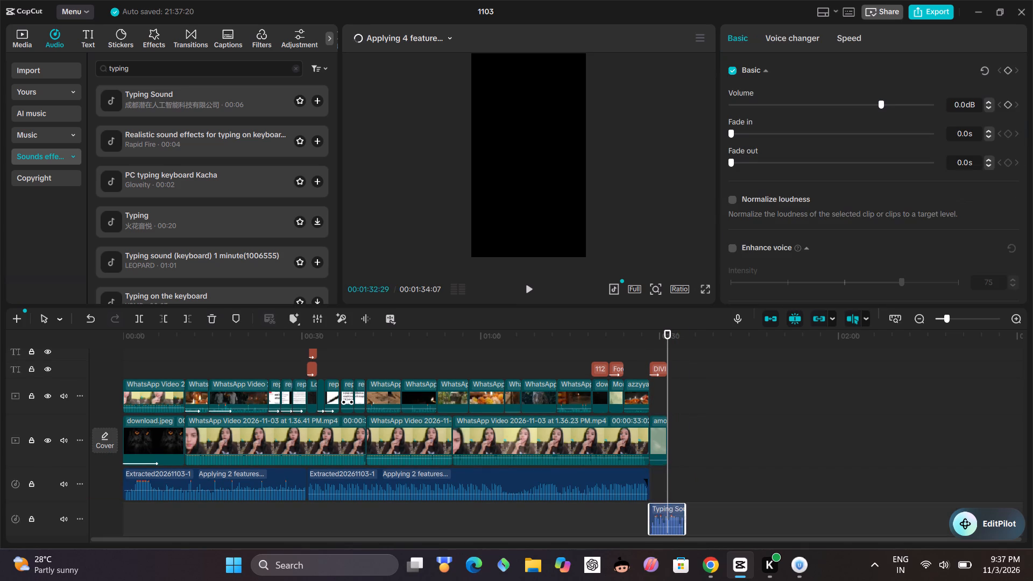
left_click_drag(684, 525, 681, 527)
left_click_drag(681, 527, 665, 529)
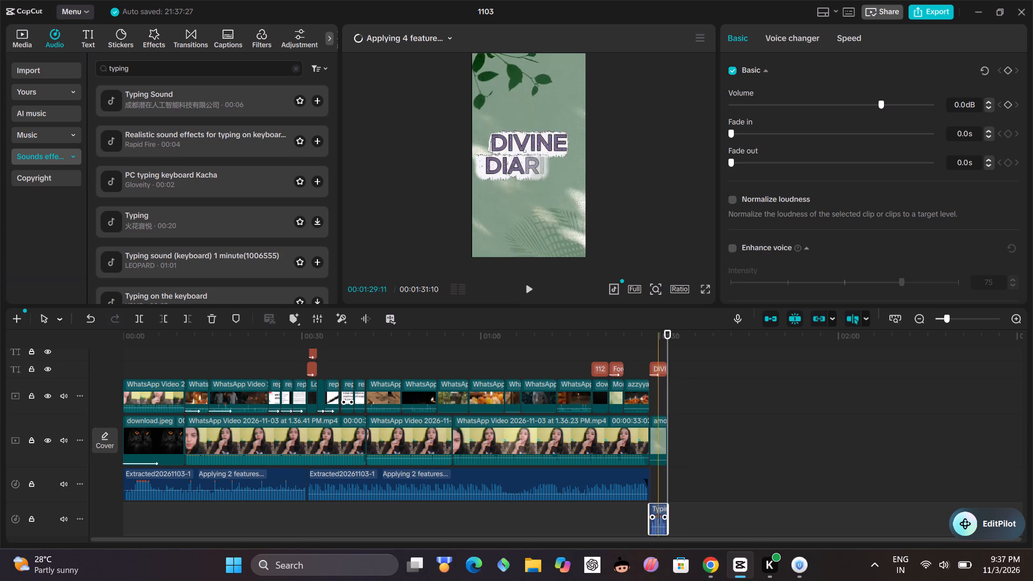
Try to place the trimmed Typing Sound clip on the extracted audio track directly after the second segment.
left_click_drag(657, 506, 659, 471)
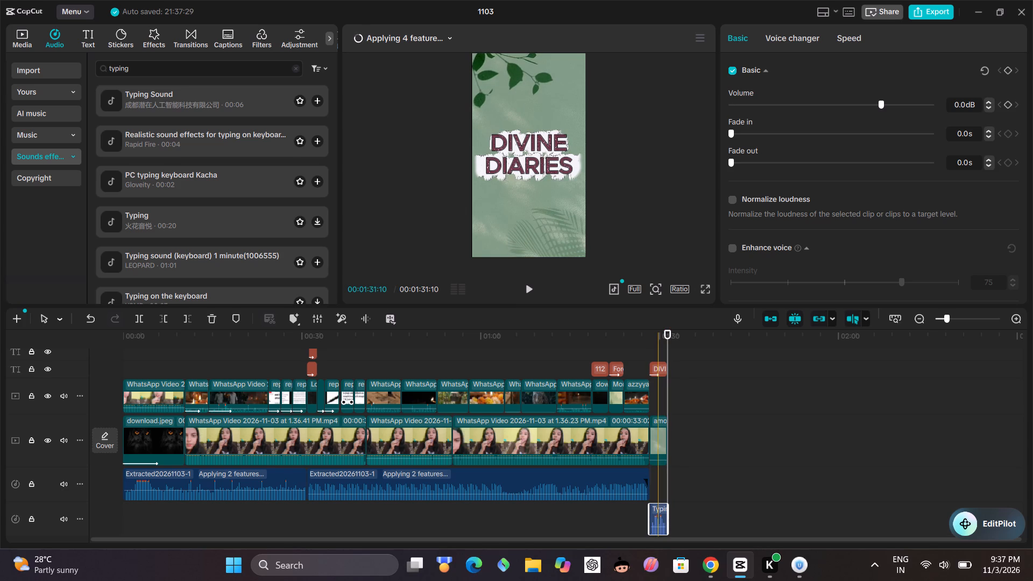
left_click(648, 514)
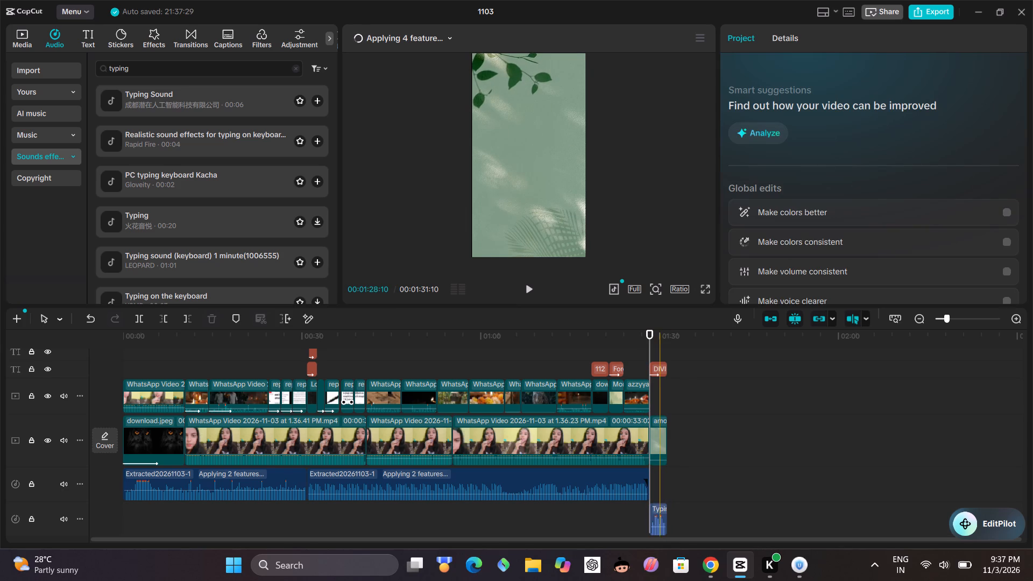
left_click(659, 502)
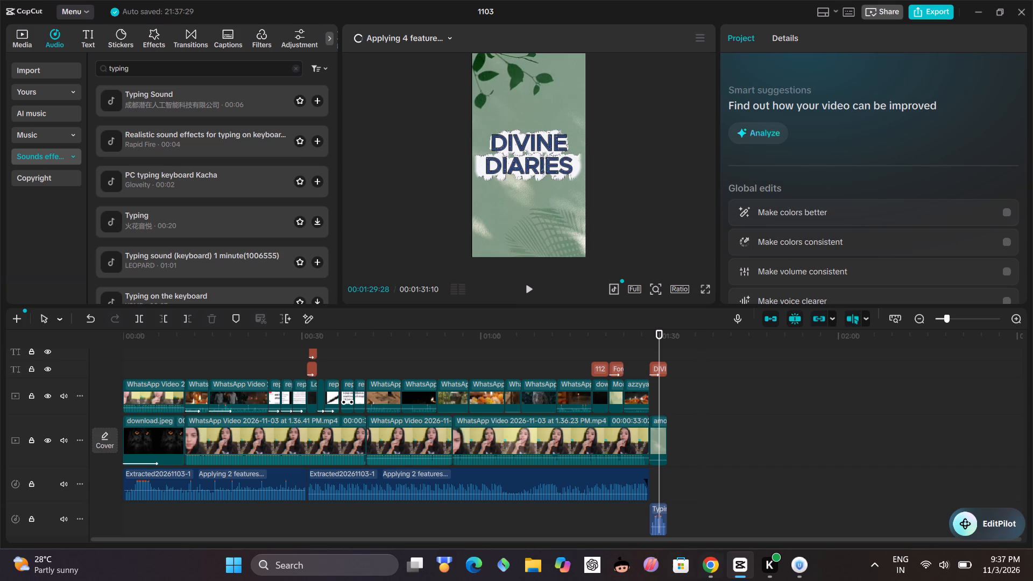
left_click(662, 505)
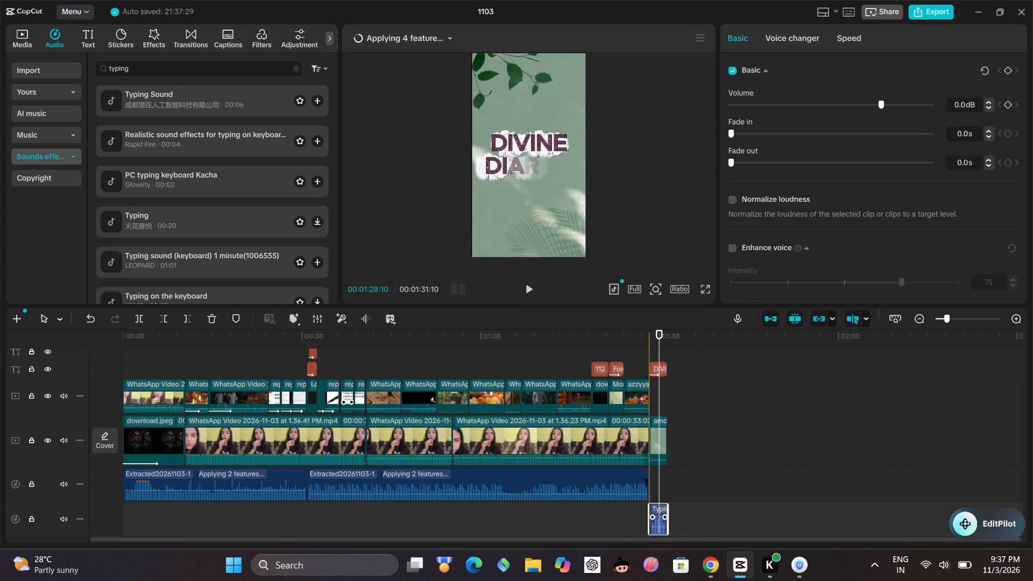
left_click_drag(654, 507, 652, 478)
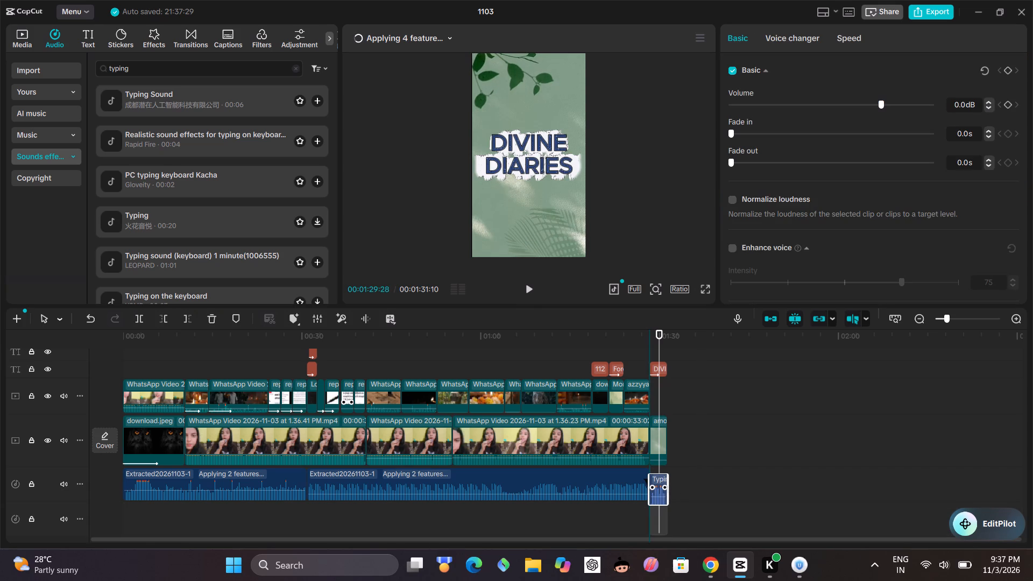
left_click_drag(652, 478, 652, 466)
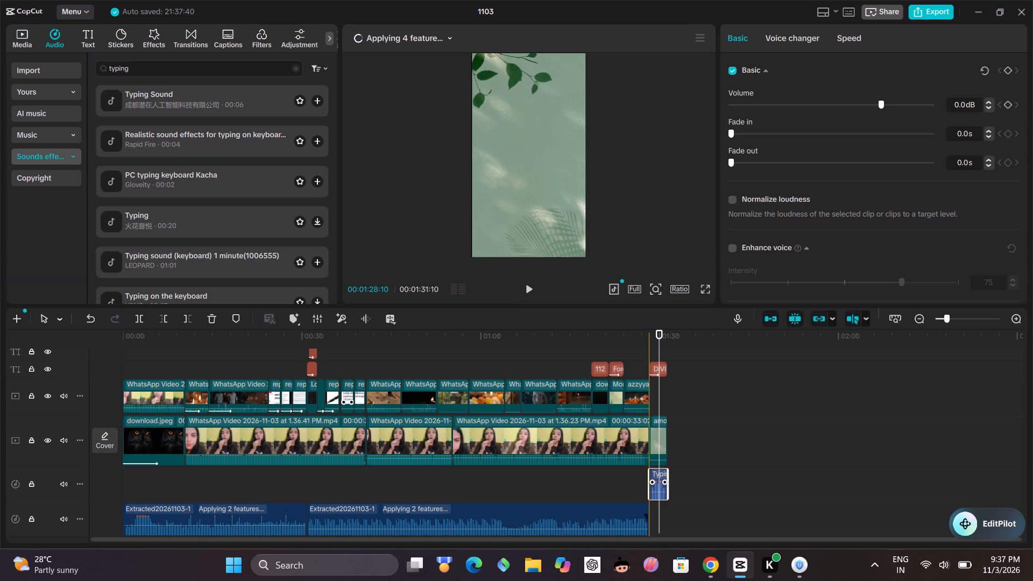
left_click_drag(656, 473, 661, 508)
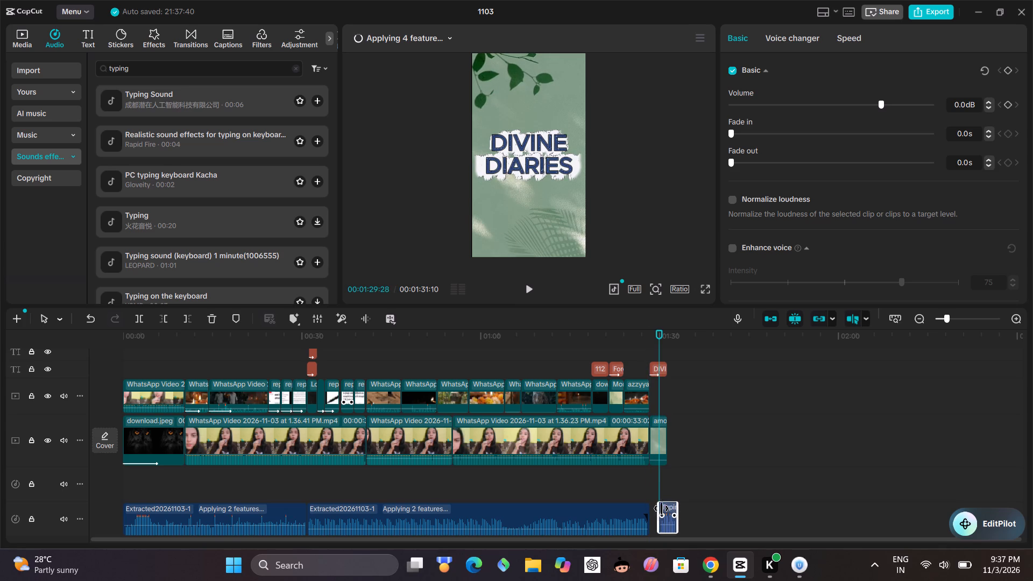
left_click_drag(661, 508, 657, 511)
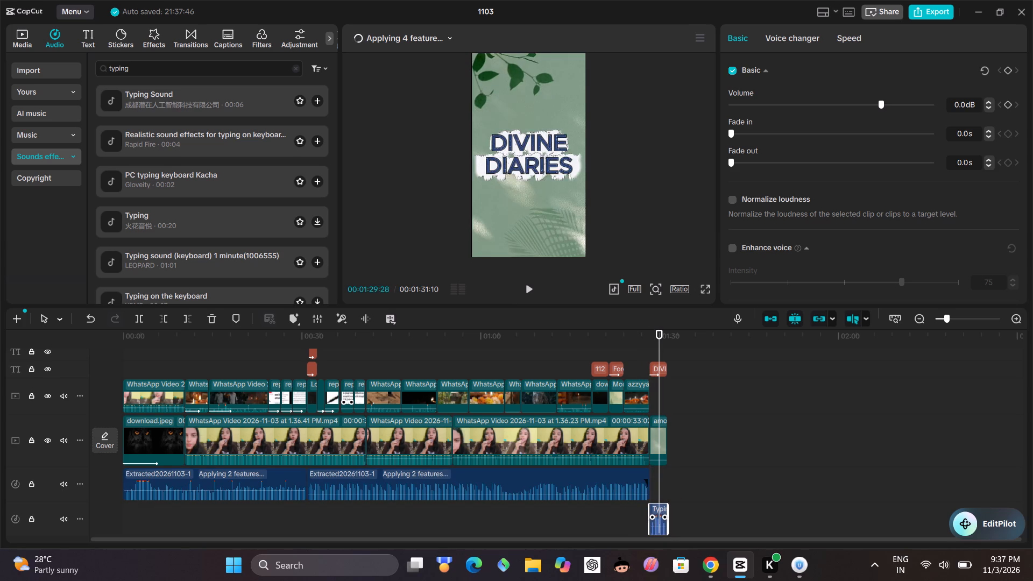
Shorten the Typing Sound clip's start, move it onto the extracted audio track, and extend its start back to the second extracted segment.
left_click_drag(647, 527, 652, 526)
left_click_drag(660, 508, 660, 487)
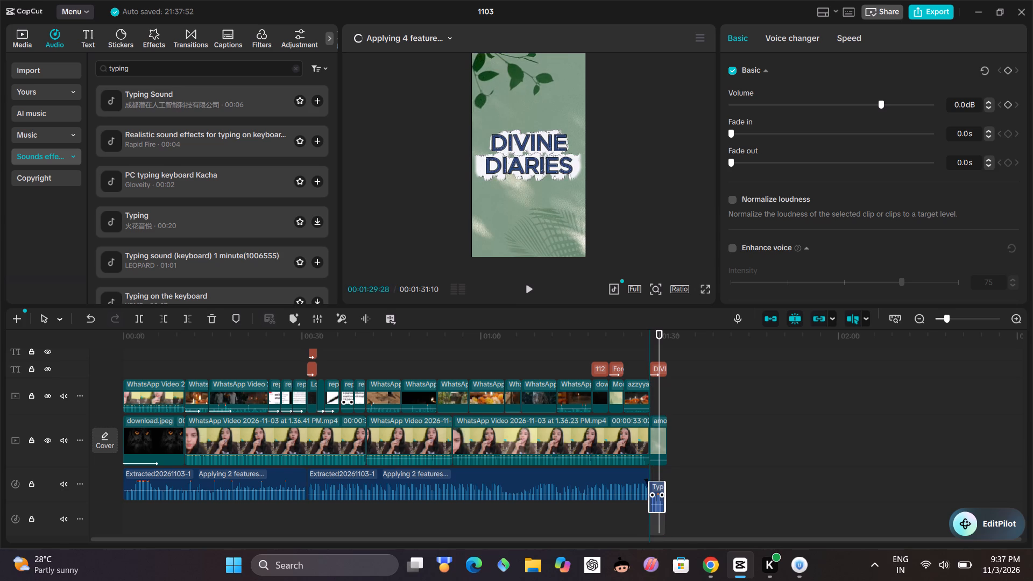
left_click_drag(660, 487, 661, 474)
left_click_drag(650, 485, 643, 482)
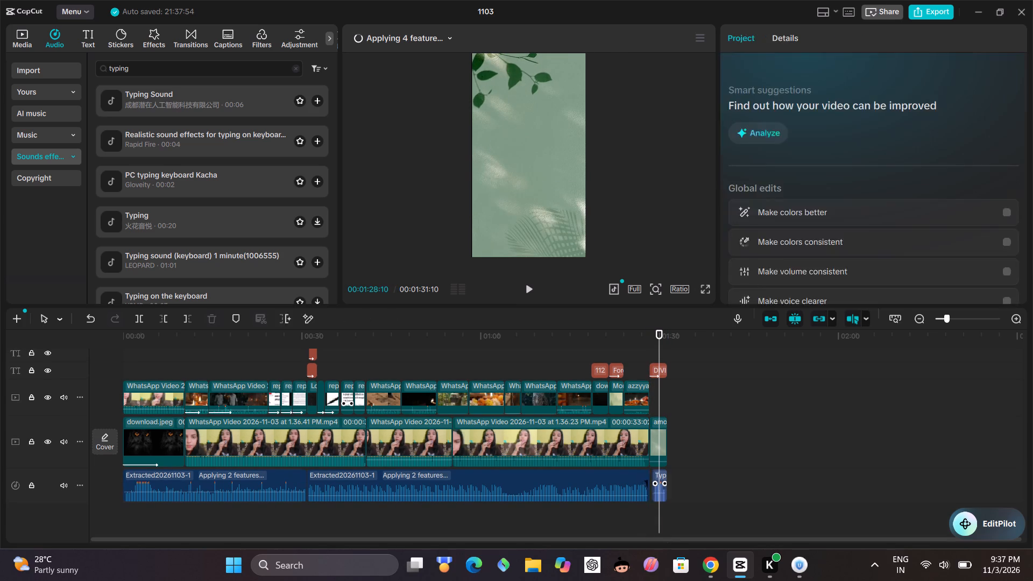
left_click_drag(643, 482, 643, 482)
left_click(660, 495)
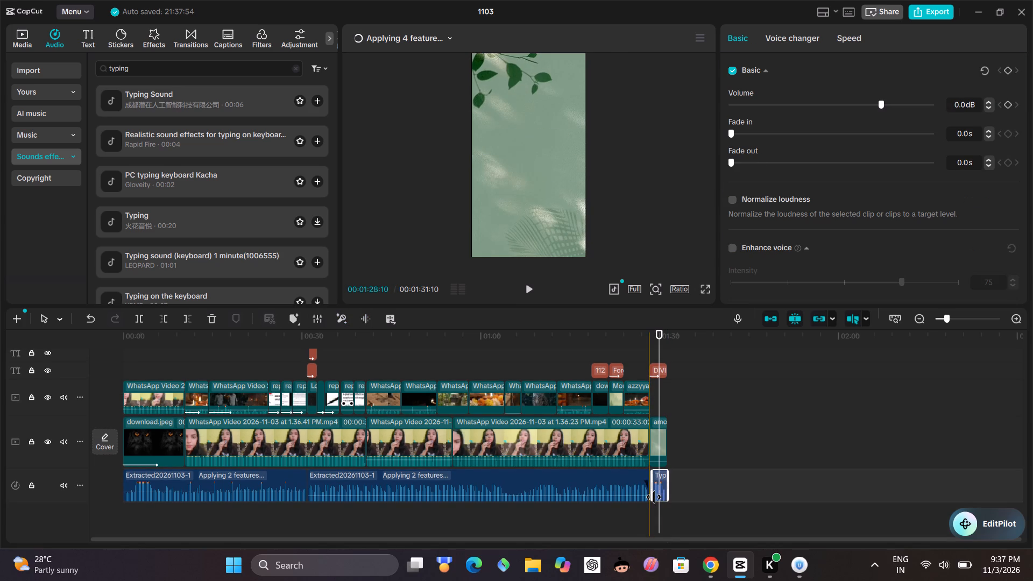
left_click_drag(654, 497, 647, 496)
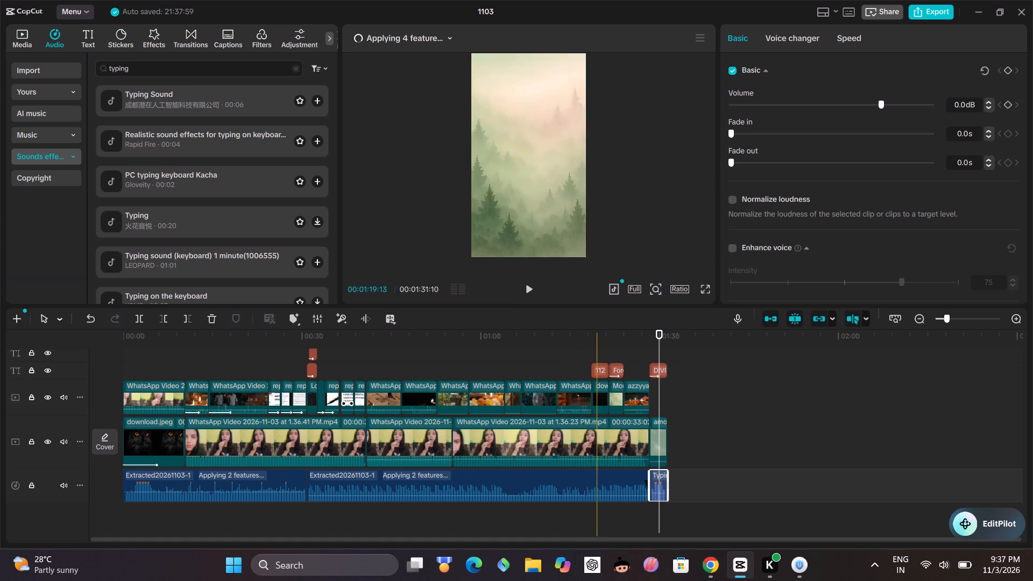
Play back the ending from 00:01:27:00 to check the typing sound against the DIVINE DIARIES title.
left_click(642, 365)
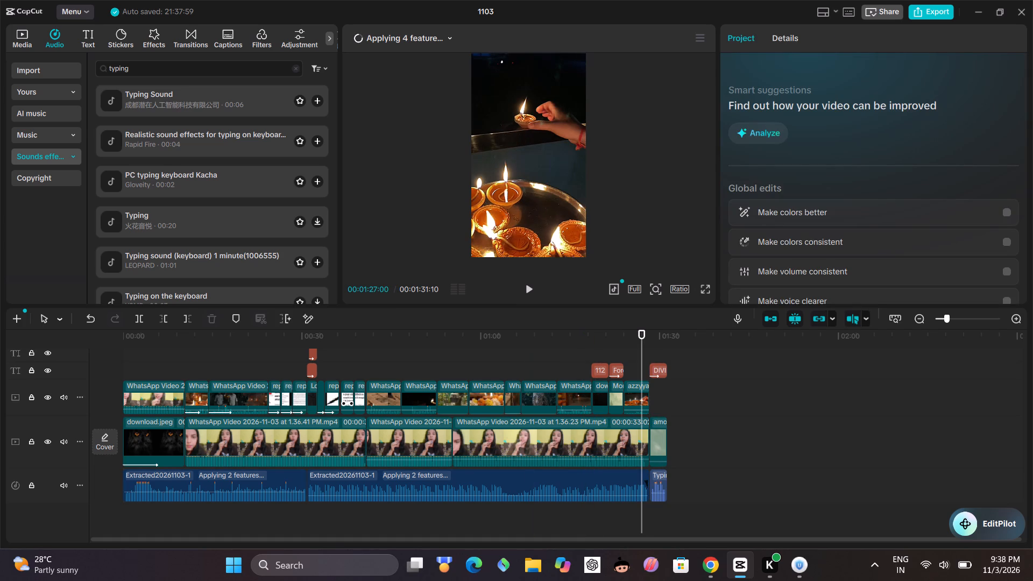
left_click(532, 296)
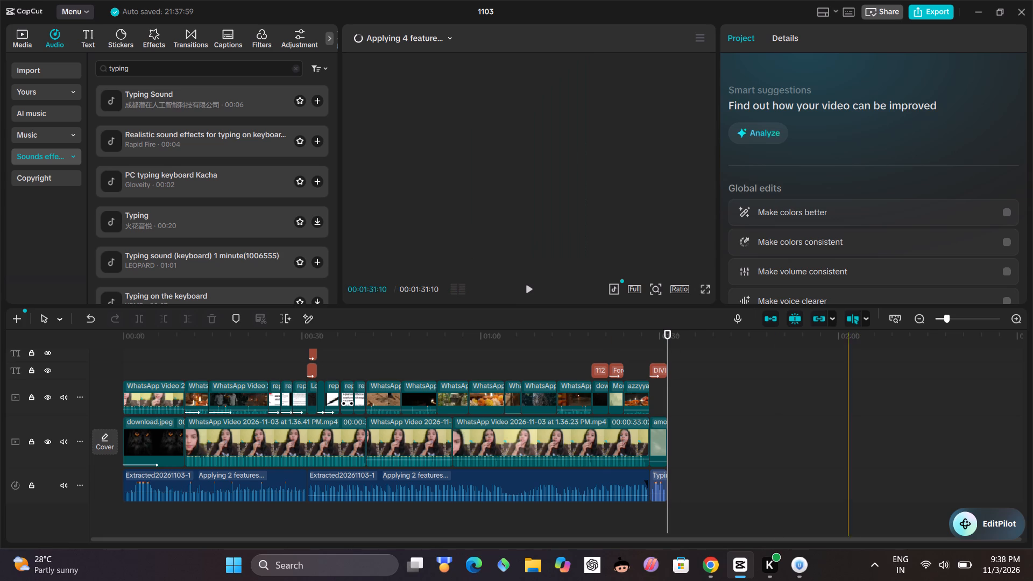
Trim the end of the Typing Sound clip slightly so it stops just before the DIVINE DIARIES closing clip ends.
left_click(660, 473)
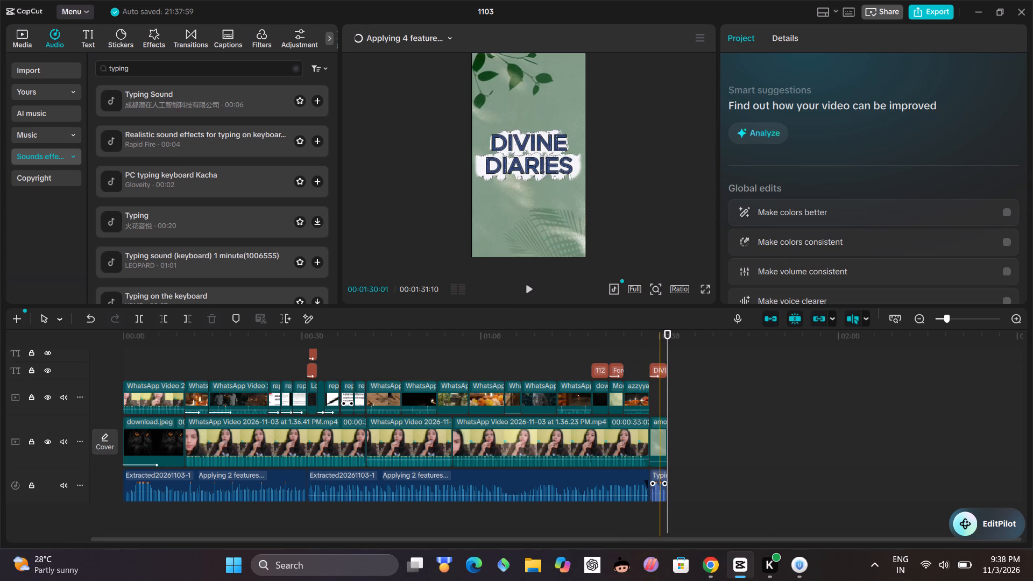
left_click_drag(667, 484, 662, 488)
left_click(671, 494)
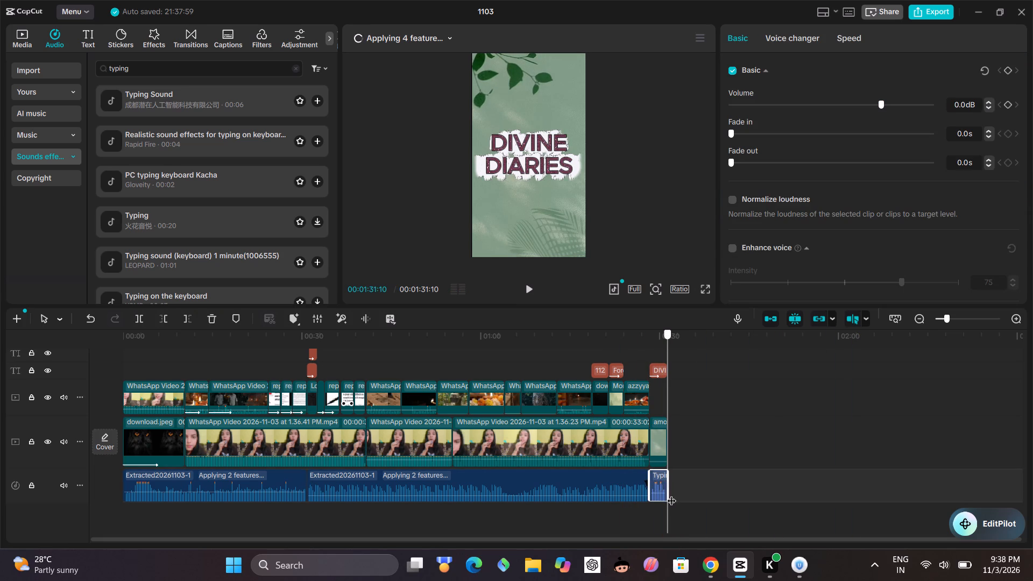
left_click_drag(668, 488, 660, 494)
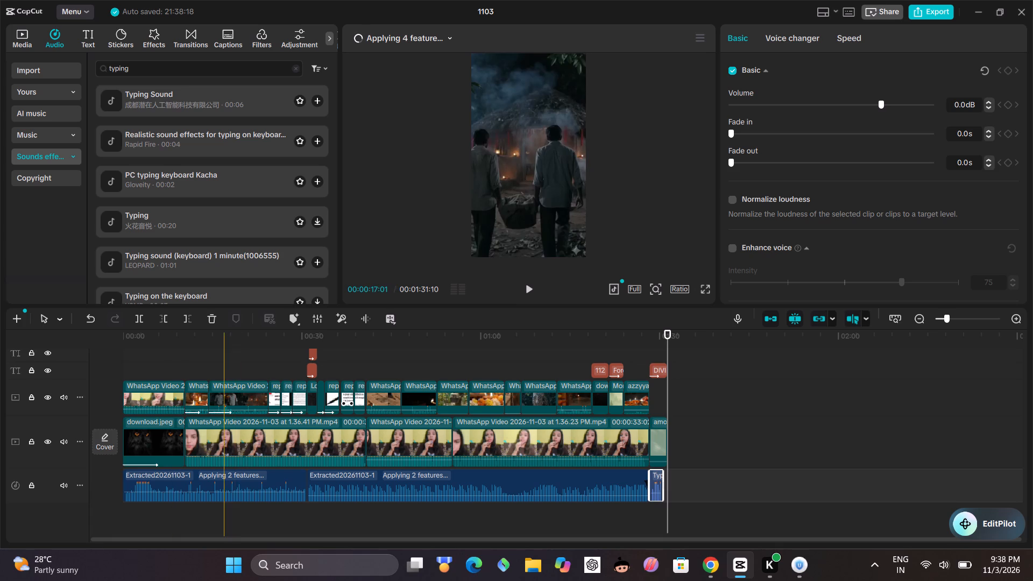
Return the playhead to the start of the timeline at 00:00:00:00.
left_click(225, 363)
left_click_drag(225, 363, 109, 370)
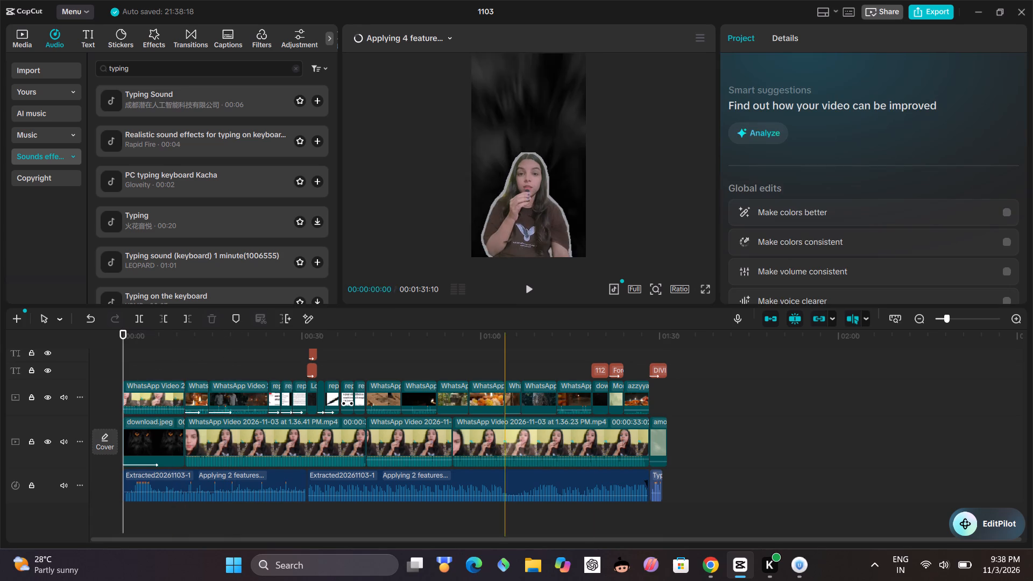
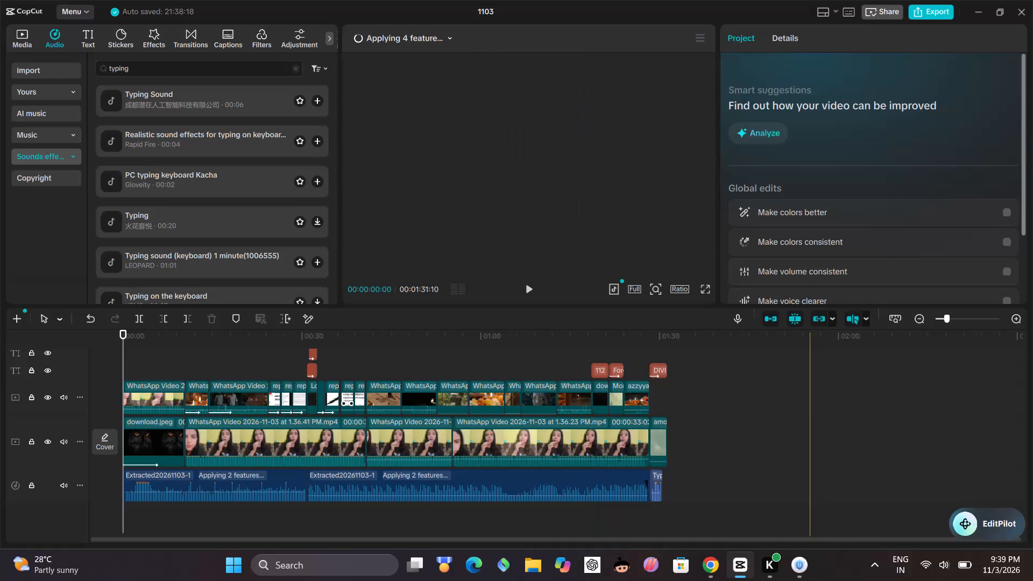
In Chrome, go back from the Google Drive video to the new tab page and switch to the first alternate Google account.
left_click(718, 566)
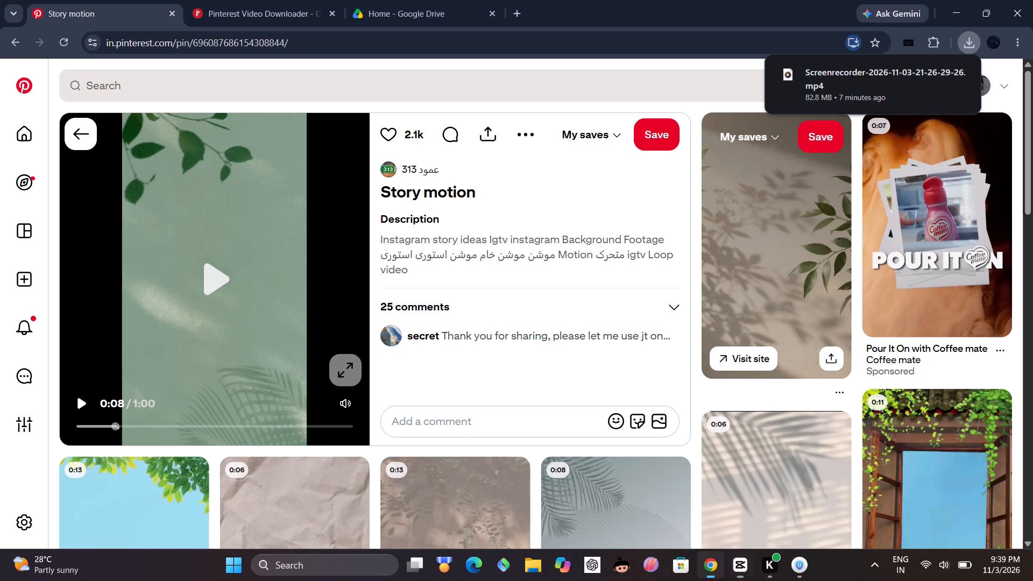
left_click(369, 6)
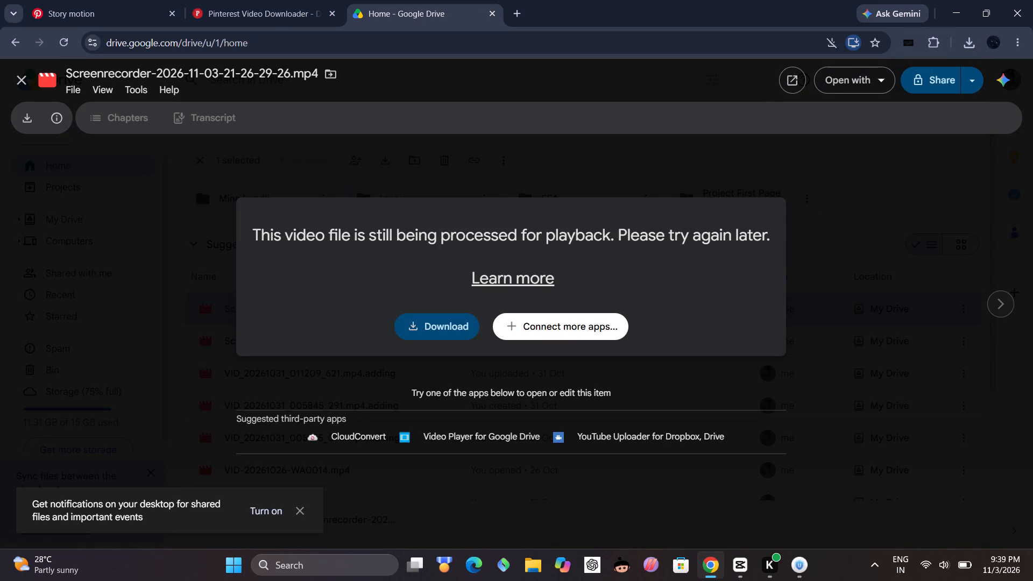
left_click(22, 44)
left_click(22, 44)
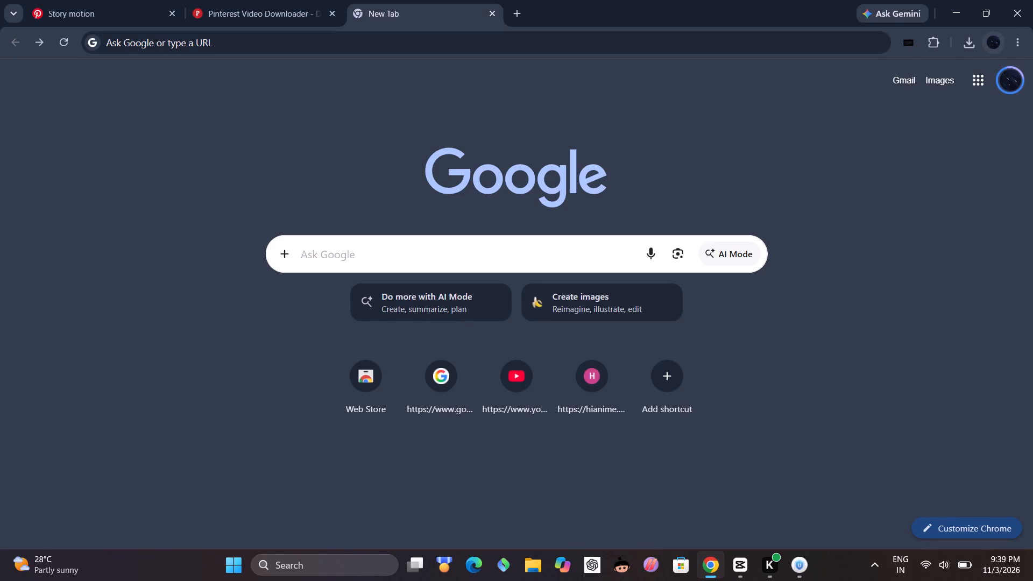
left_click(1015, 76)
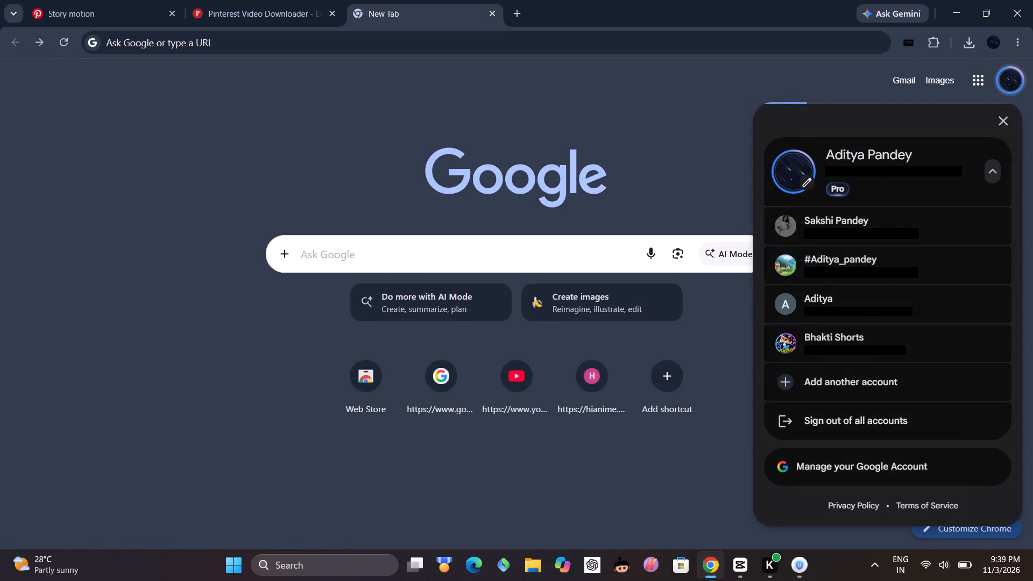
left_click(830, 232)
Open Gmail for the selected Google account.
double_click(894, 80)
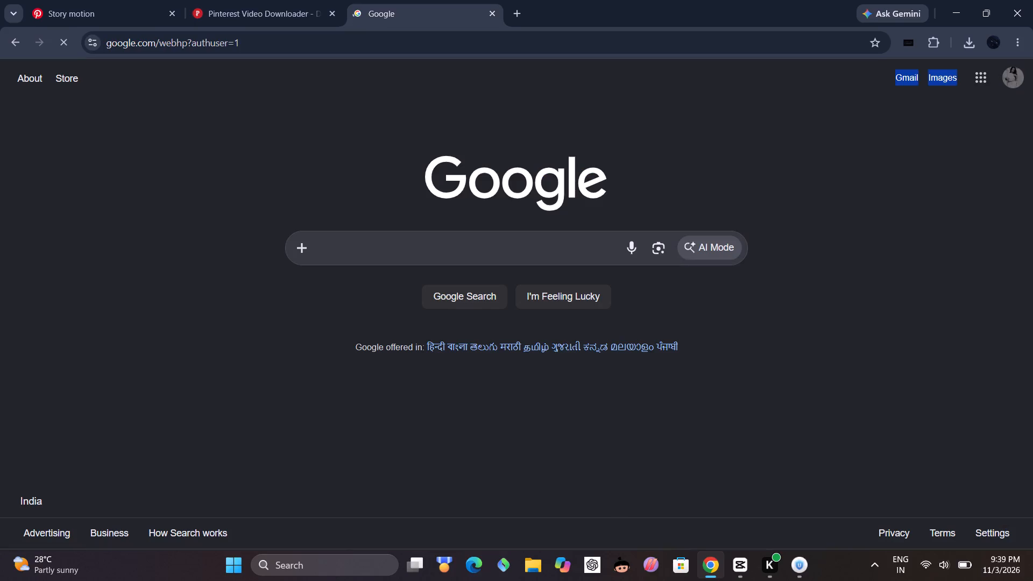
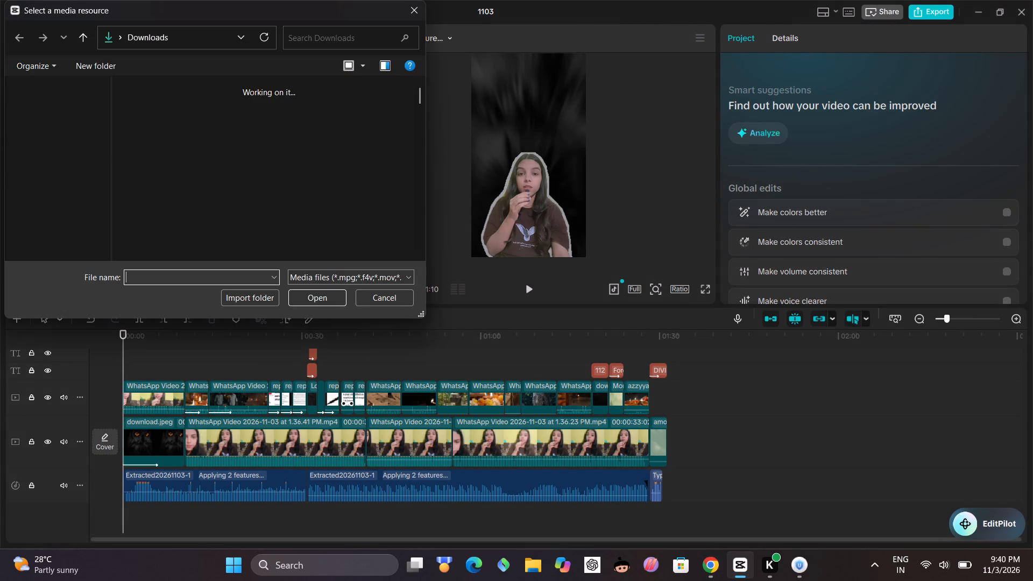
Import 97498.png from Downloads, insert it at the very start of the main video track, and trim it to a single frame.
double_click(164, 135)
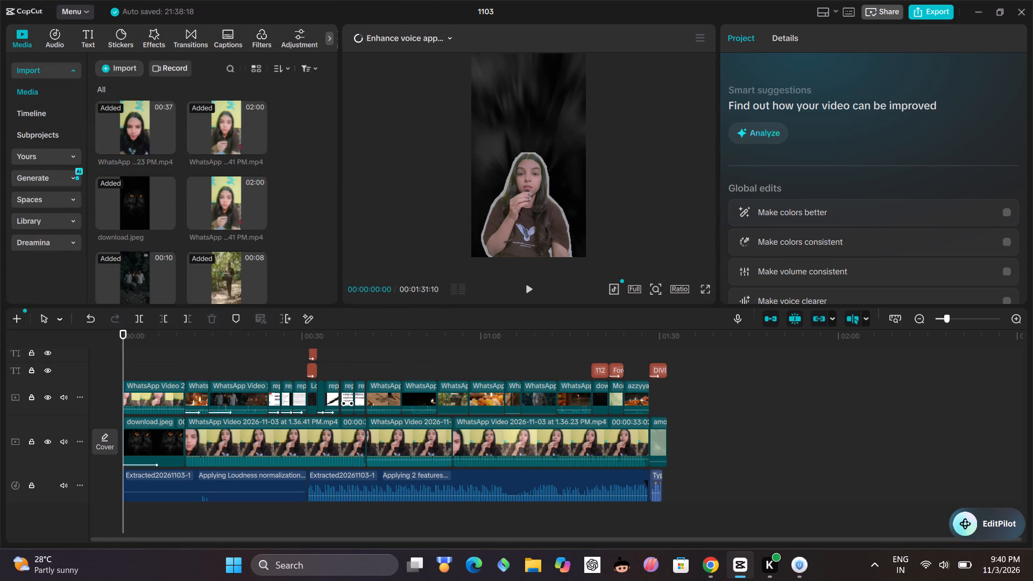
scroll(190, 151, "down", 8)
left_click(262, 275)
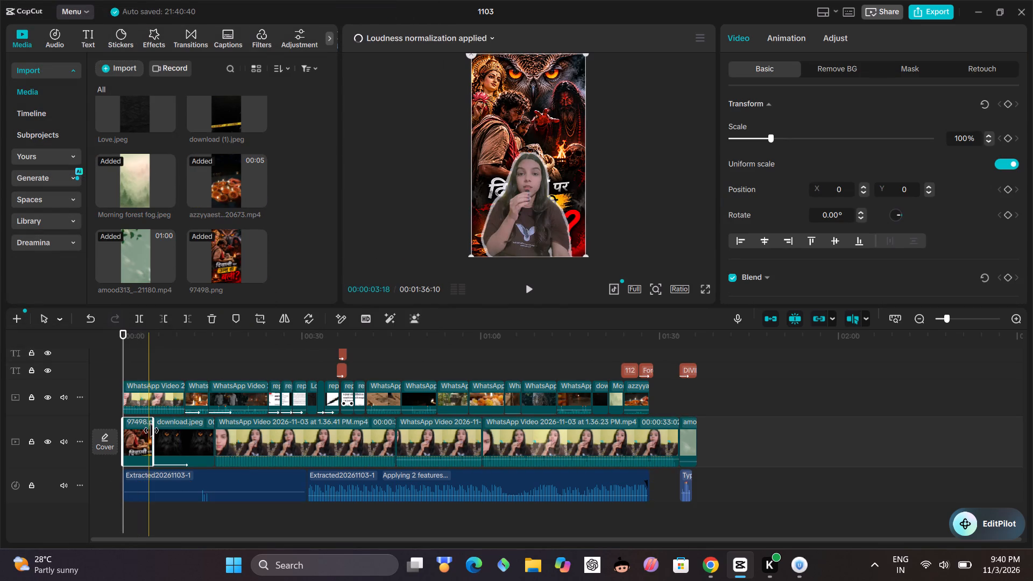
left_click_drag(151, 432, 111, 452)
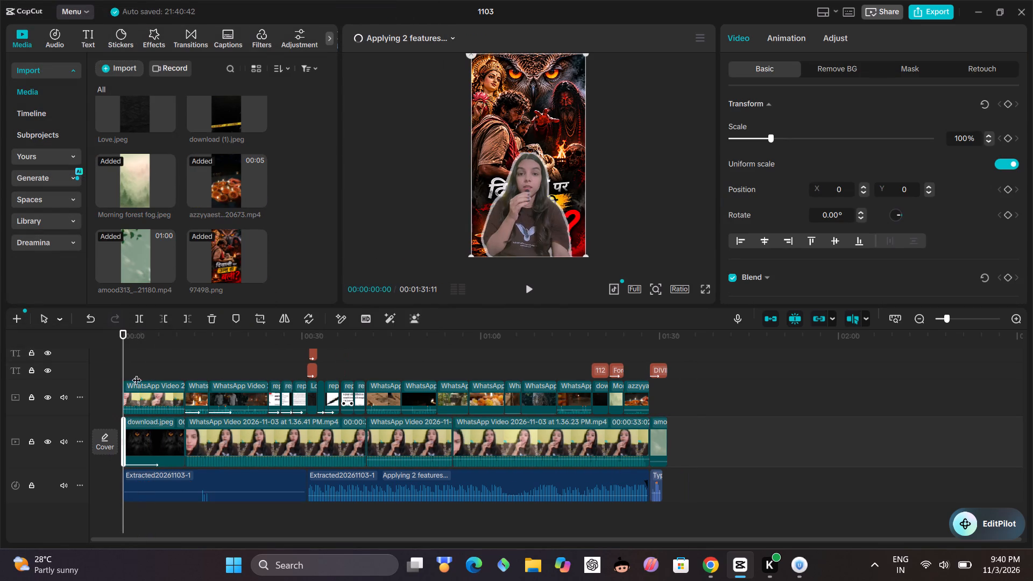
left_click_drag(125, 434, 100, 443)
Play back the video from 00:00:00:00 to about 00:00:24:12, briefly in full screen, to check the opening picture and sound.
left_click(529, 283)
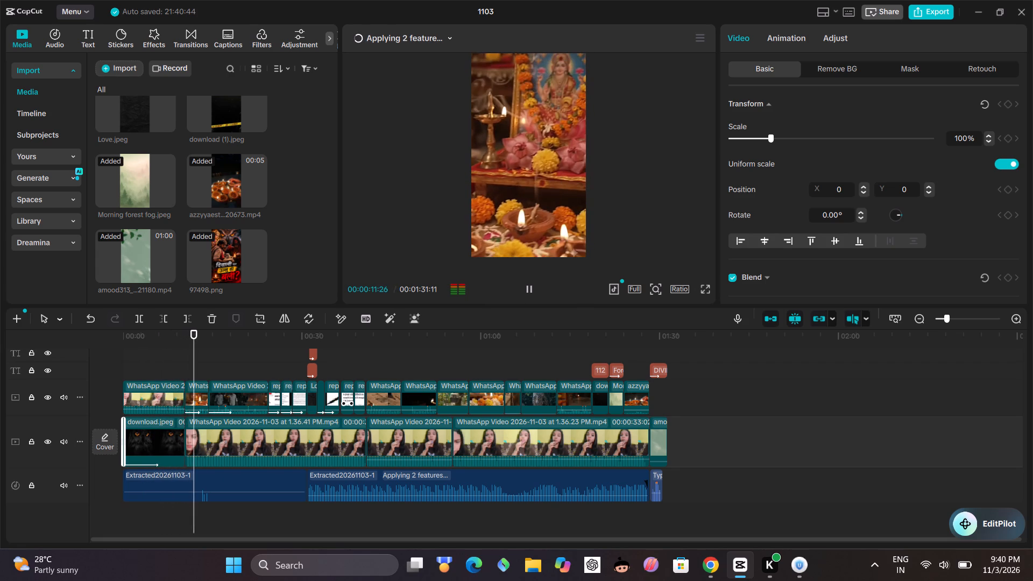
left_click(706, 288)
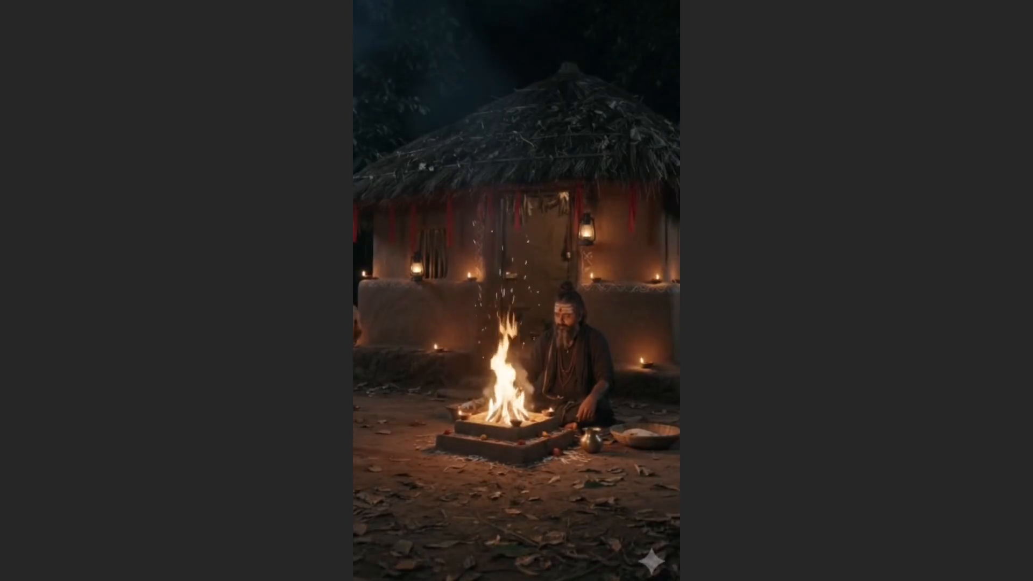
key("Escape")
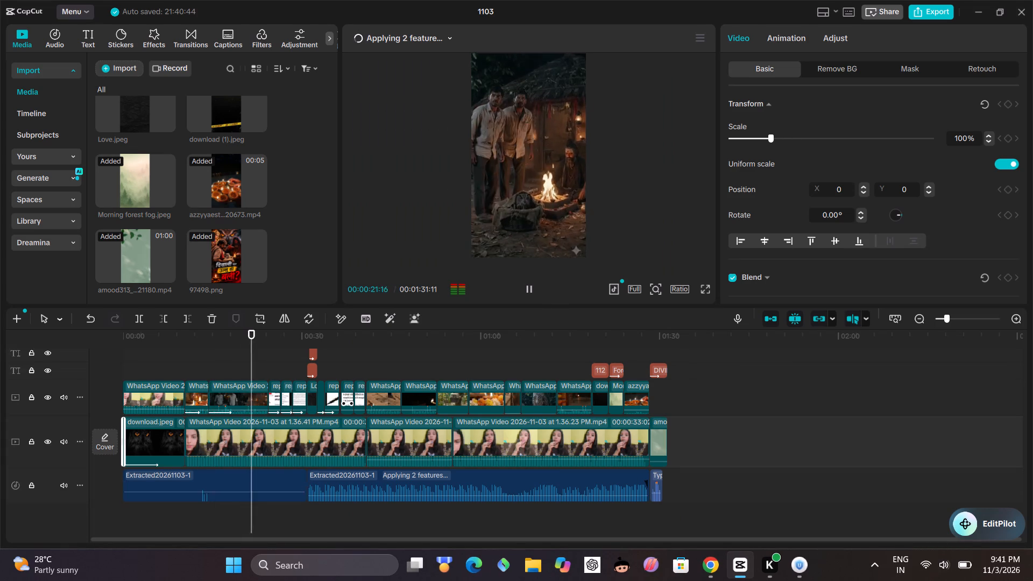
left_click(220, 491)
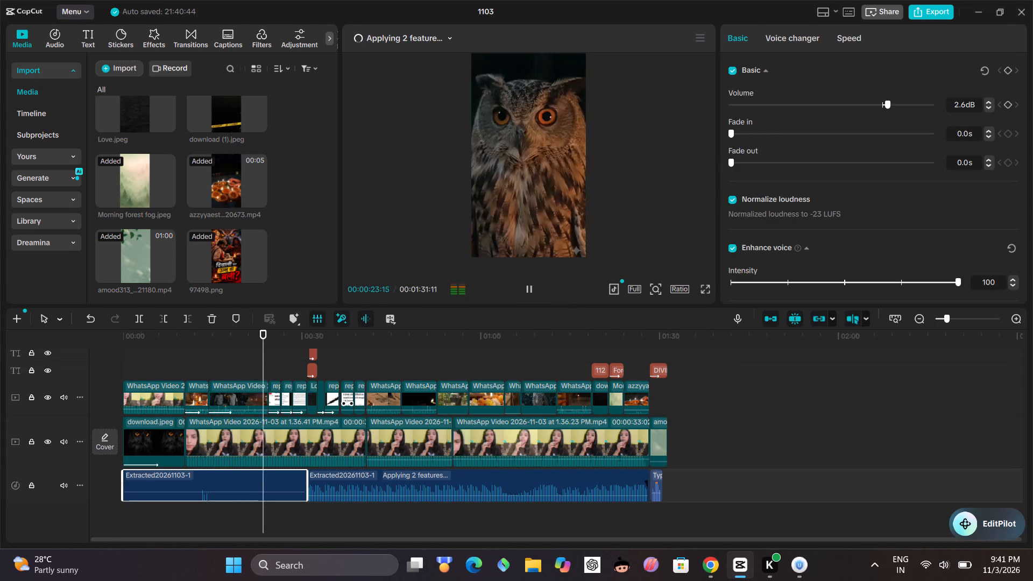
left_click(526, 290)
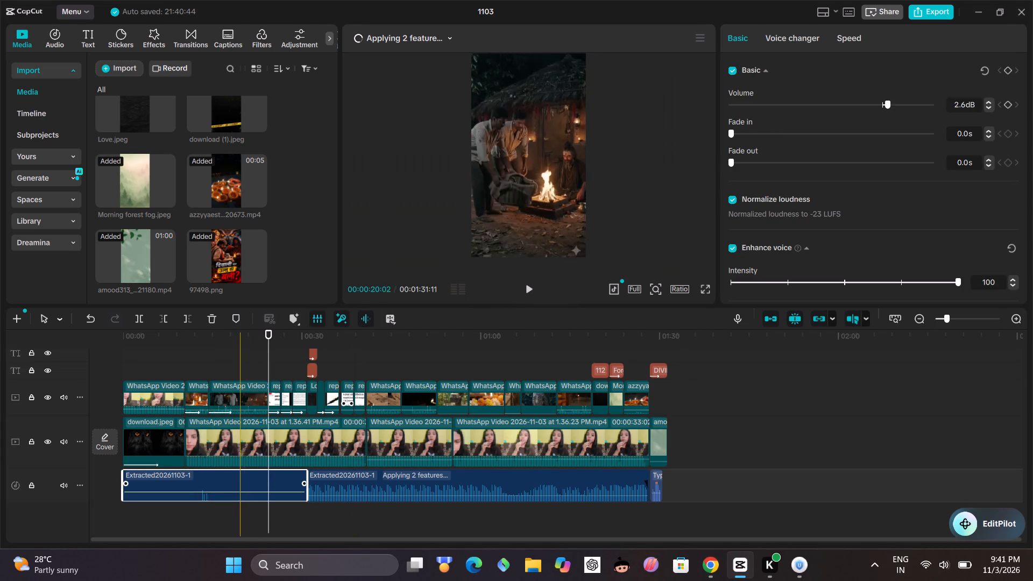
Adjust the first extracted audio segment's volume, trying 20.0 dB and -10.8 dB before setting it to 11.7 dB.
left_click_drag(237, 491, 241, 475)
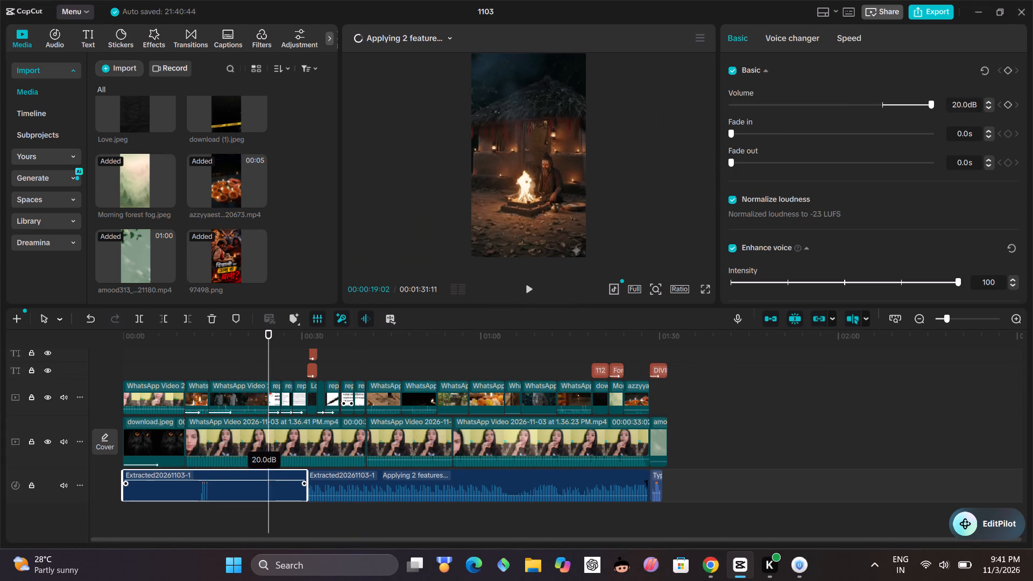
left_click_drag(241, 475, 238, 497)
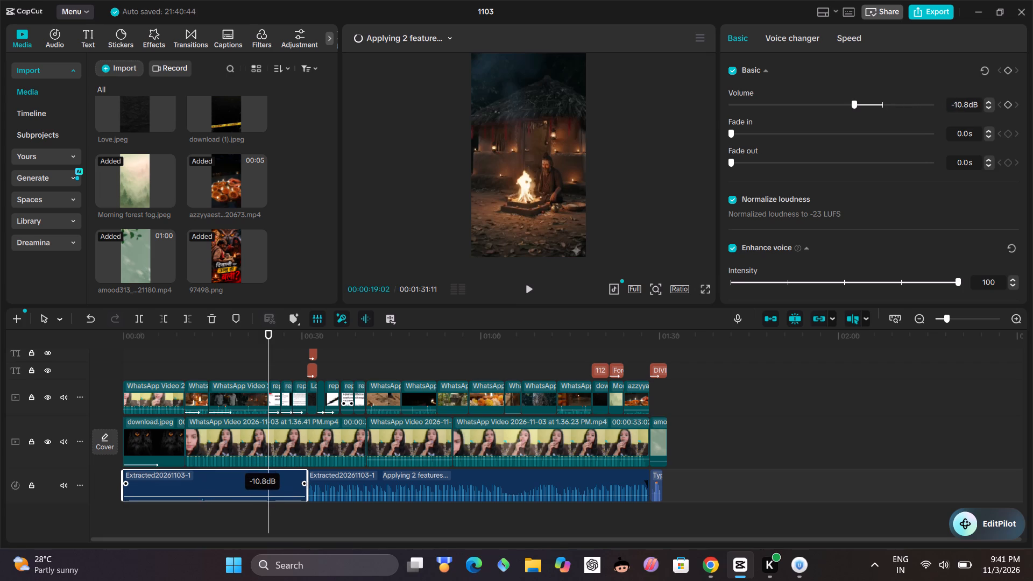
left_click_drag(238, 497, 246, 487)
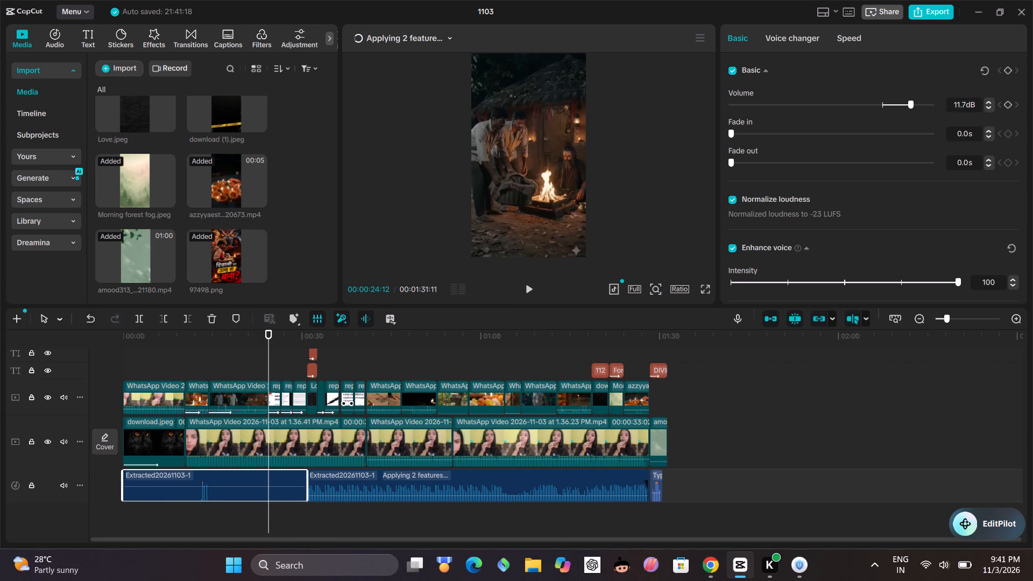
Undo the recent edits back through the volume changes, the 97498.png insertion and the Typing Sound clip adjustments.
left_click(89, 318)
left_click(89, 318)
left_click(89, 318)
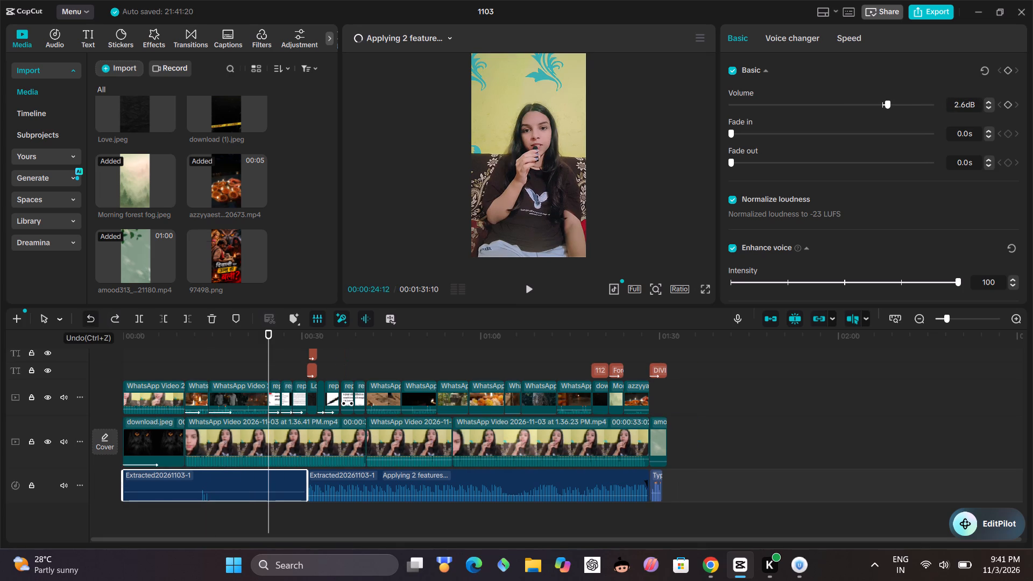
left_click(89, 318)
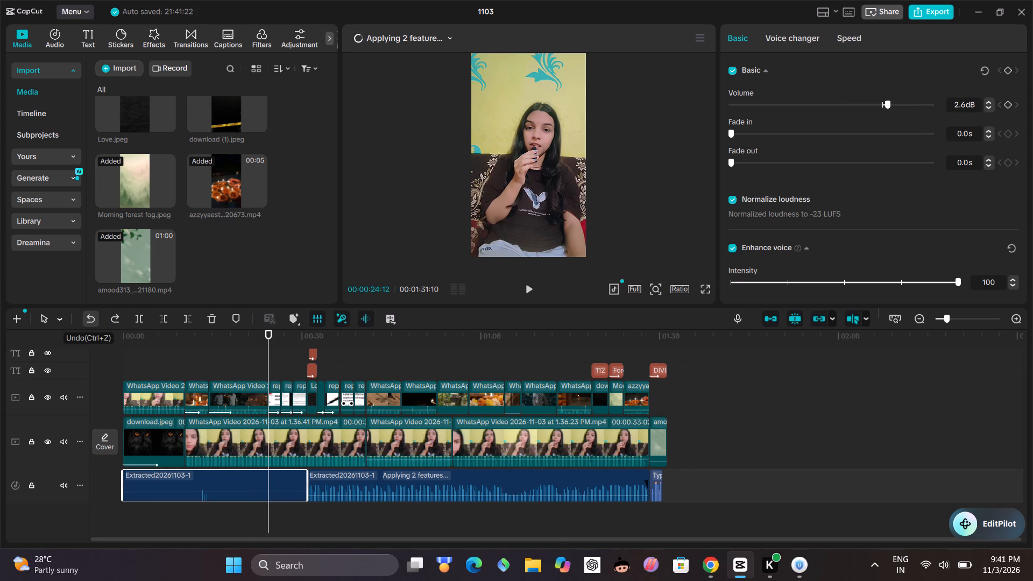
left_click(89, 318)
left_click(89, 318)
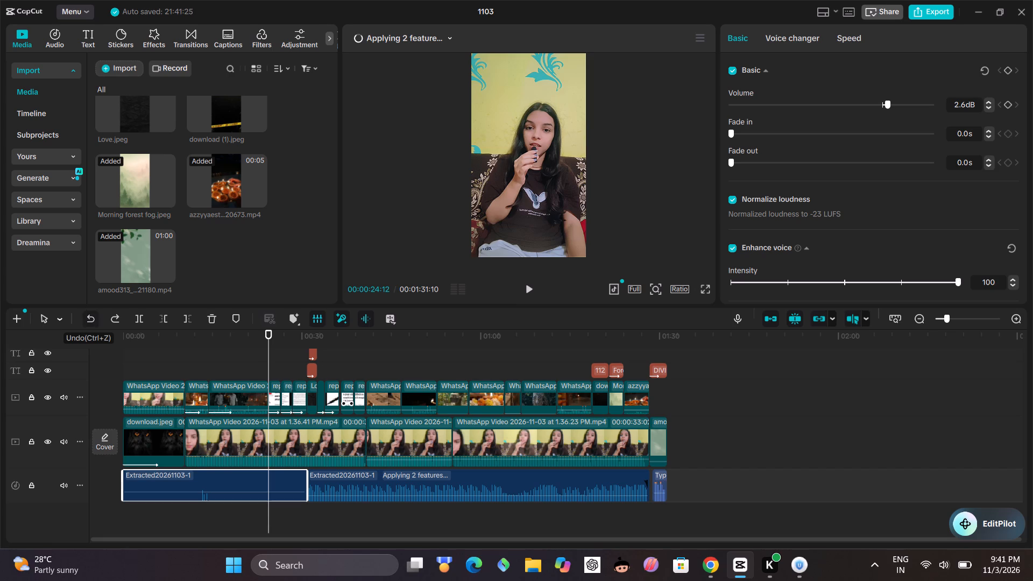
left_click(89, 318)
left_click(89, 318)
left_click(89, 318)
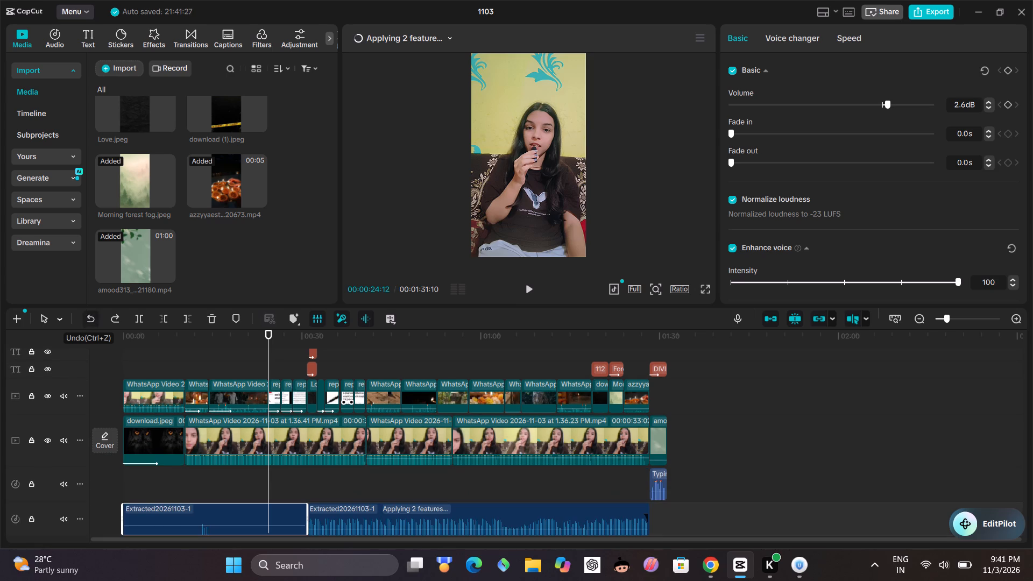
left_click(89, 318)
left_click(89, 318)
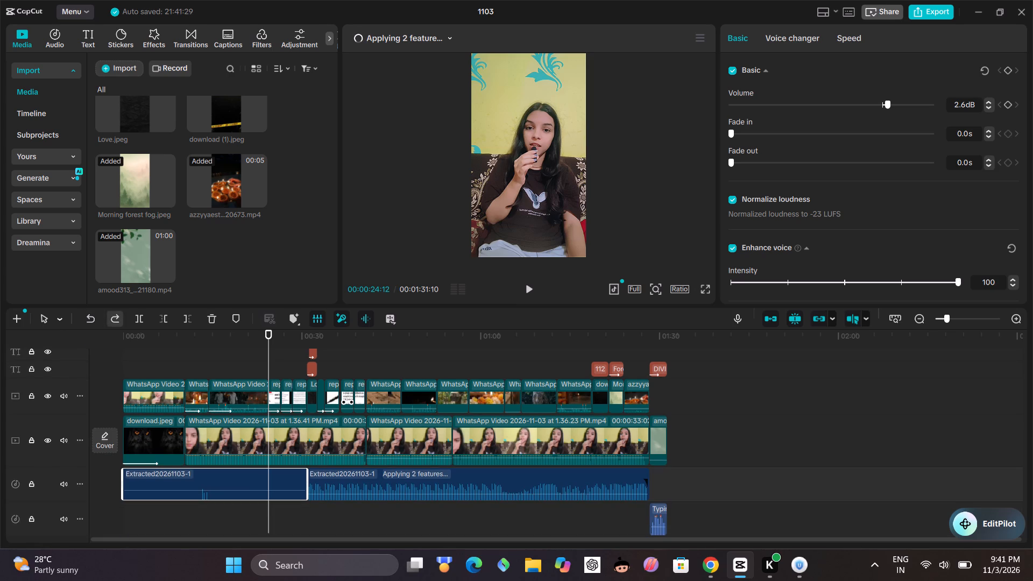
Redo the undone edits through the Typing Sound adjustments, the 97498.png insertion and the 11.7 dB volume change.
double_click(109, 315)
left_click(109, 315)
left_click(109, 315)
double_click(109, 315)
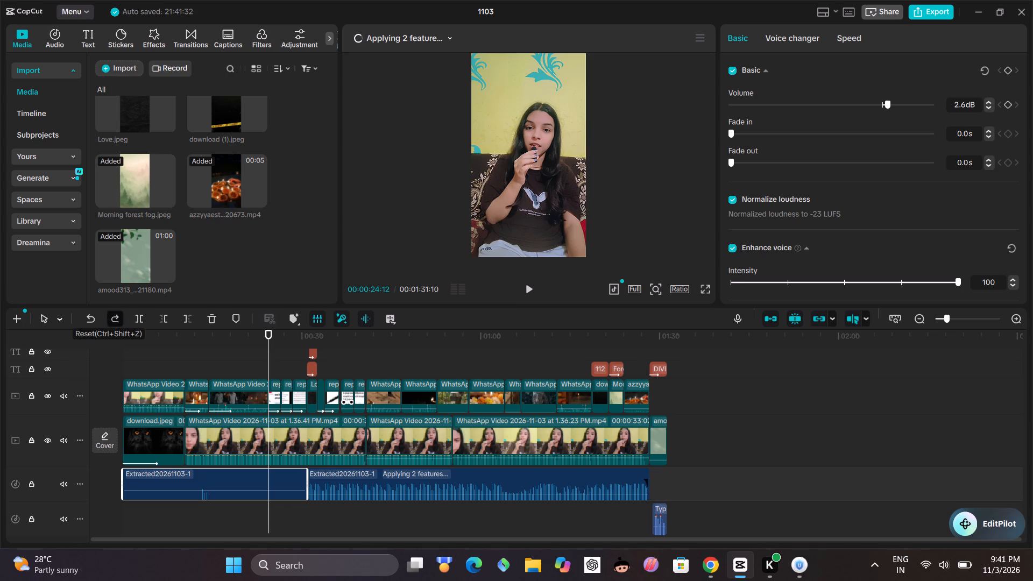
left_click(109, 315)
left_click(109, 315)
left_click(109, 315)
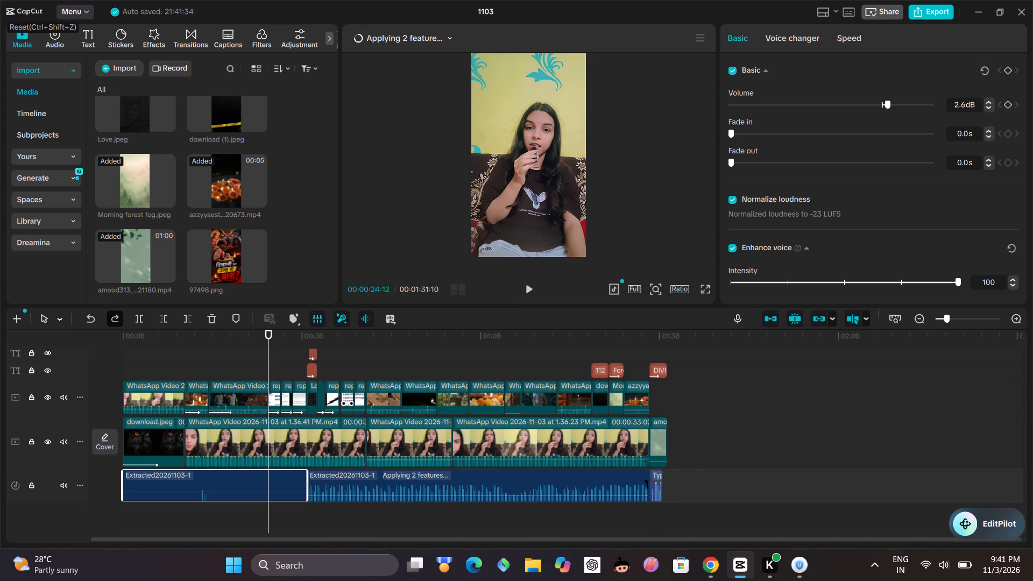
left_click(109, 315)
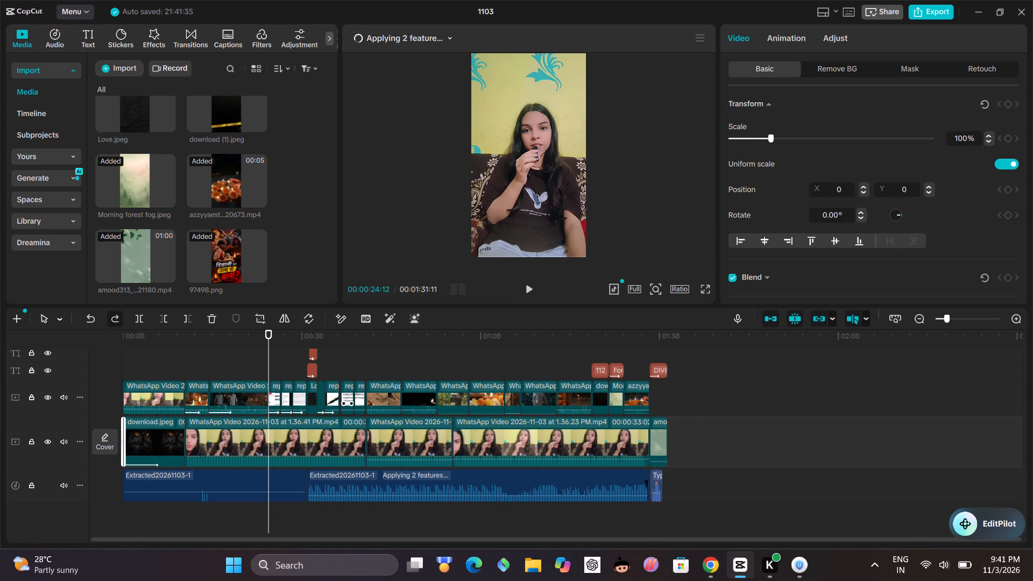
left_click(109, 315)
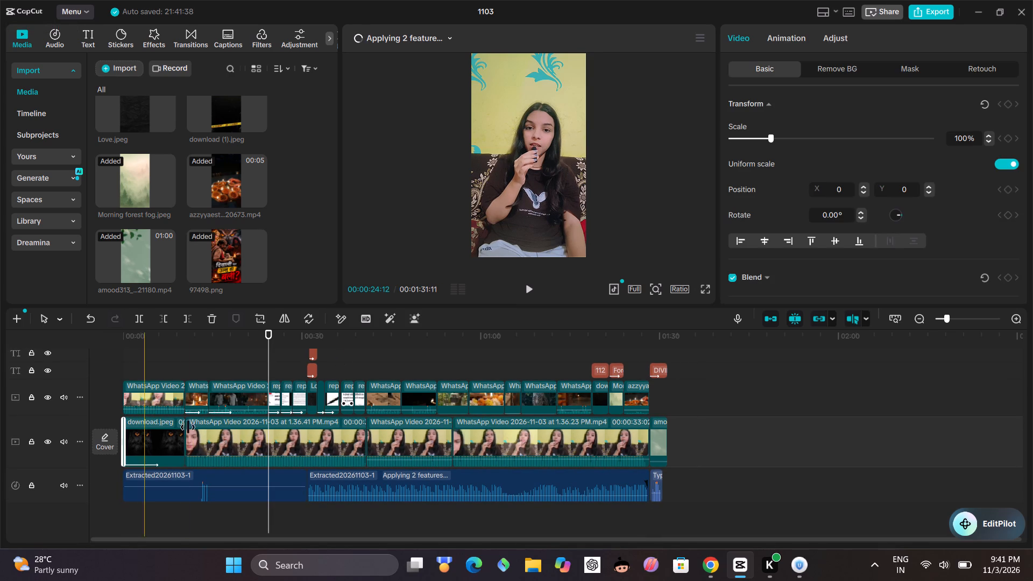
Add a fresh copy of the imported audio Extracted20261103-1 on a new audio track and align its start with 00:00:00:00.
scroll(179, 130, "down", 2)
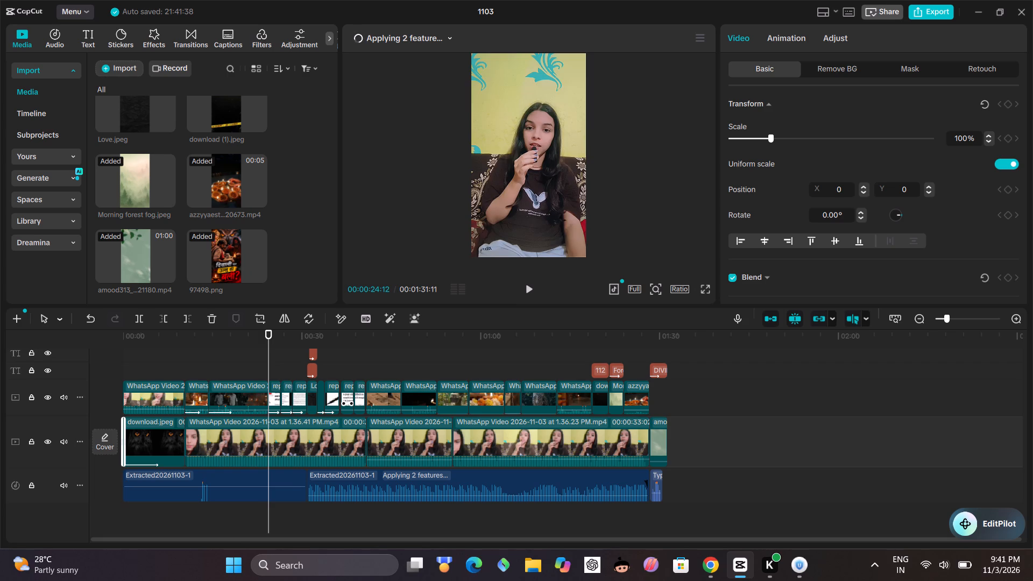
left_click(57, 24)
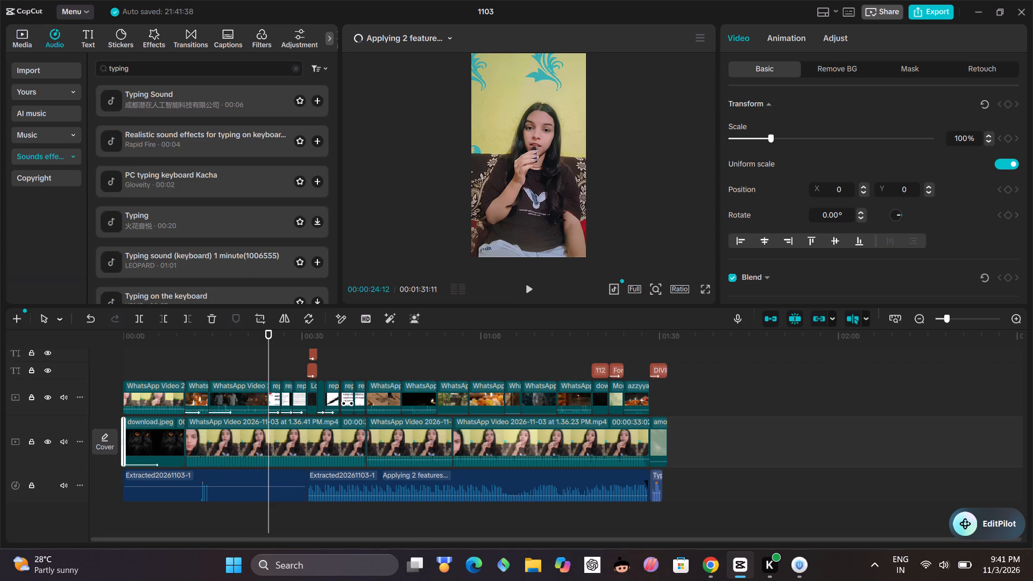
left_click(54, 72)
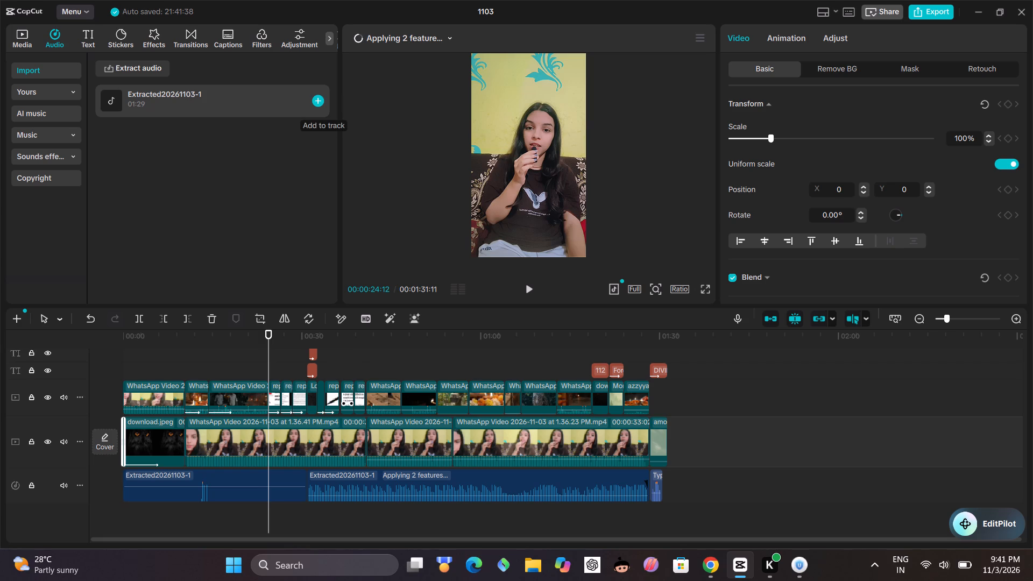
left_click(319, 101)
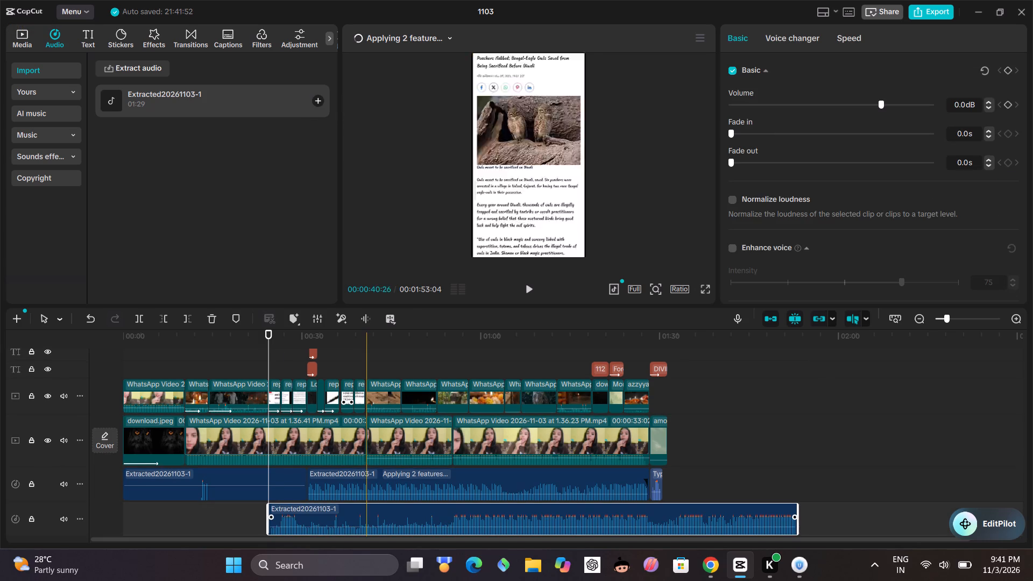
left_click_drag(391, 502, 281, 510)
left_click_drag(280, 510, 261, 510)
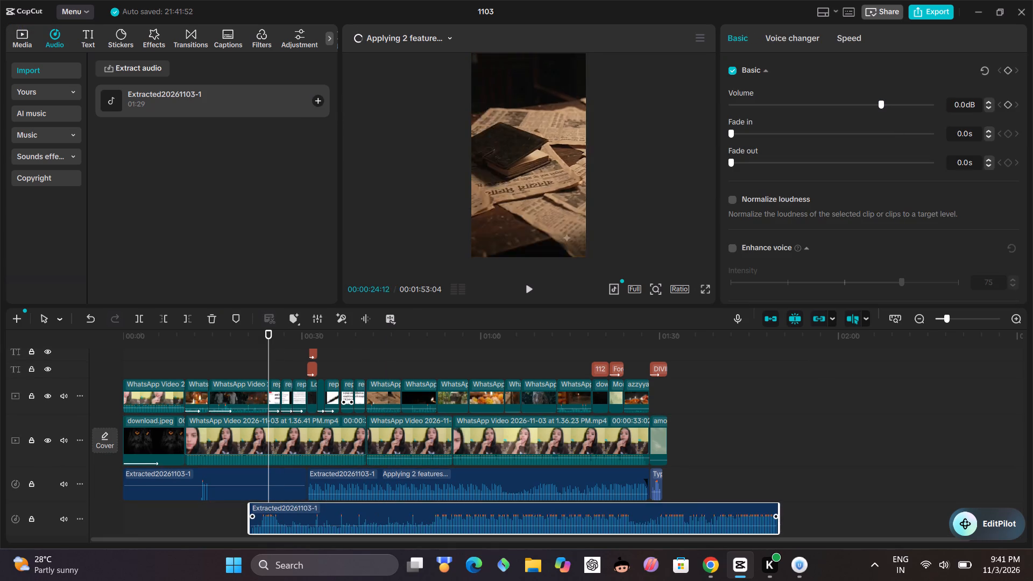
left_click_drag(261, 510, 136, 511)
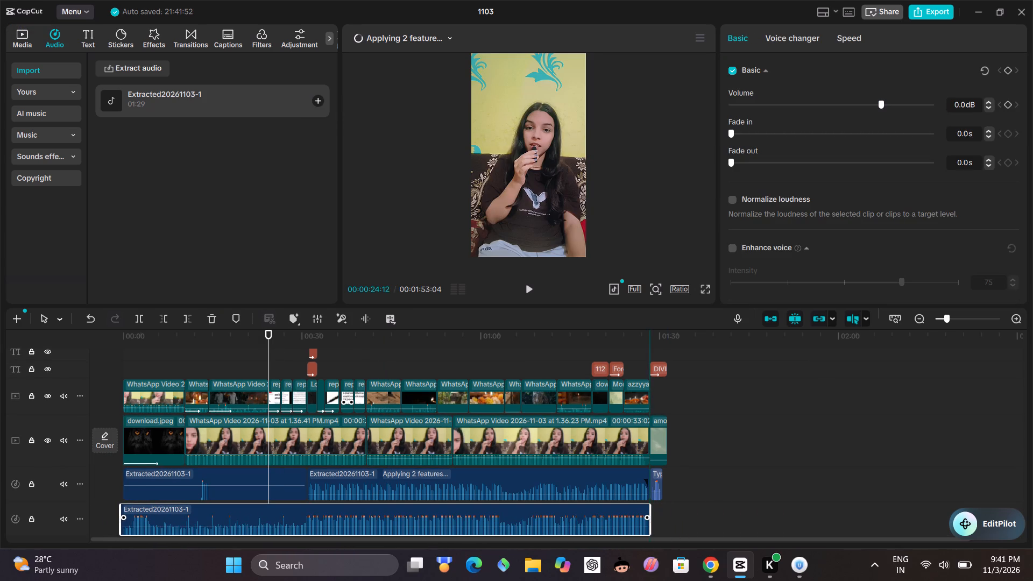
left_click_drag(136, 511, 136, 509)
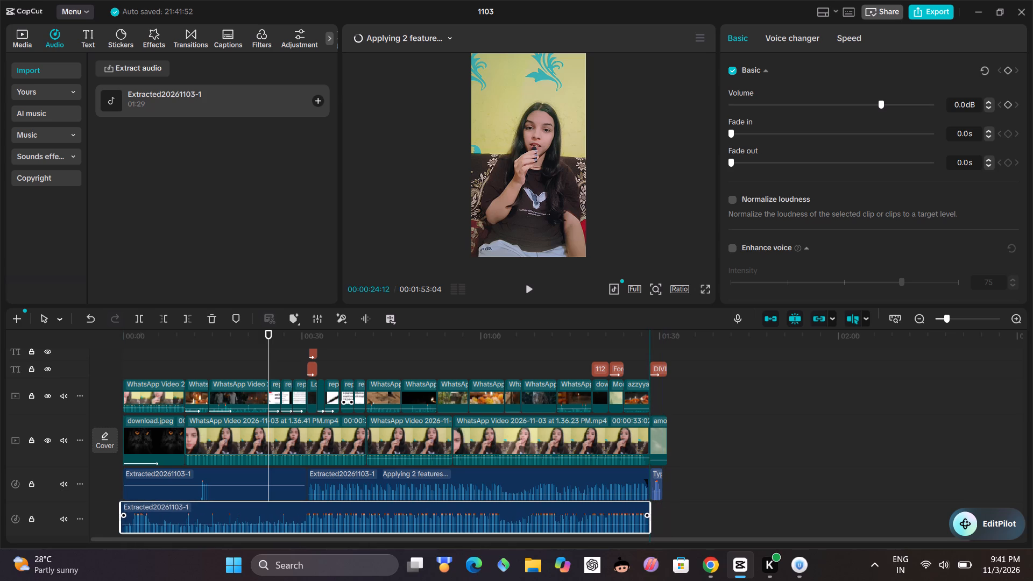
left_click_drag(136, 509, 141, 511)
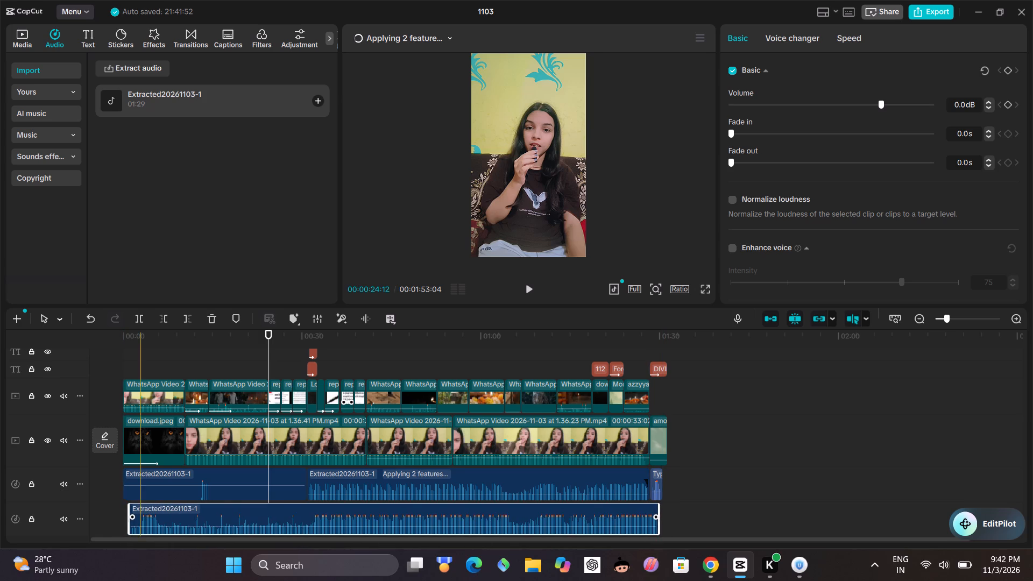
left_click(224, 505)
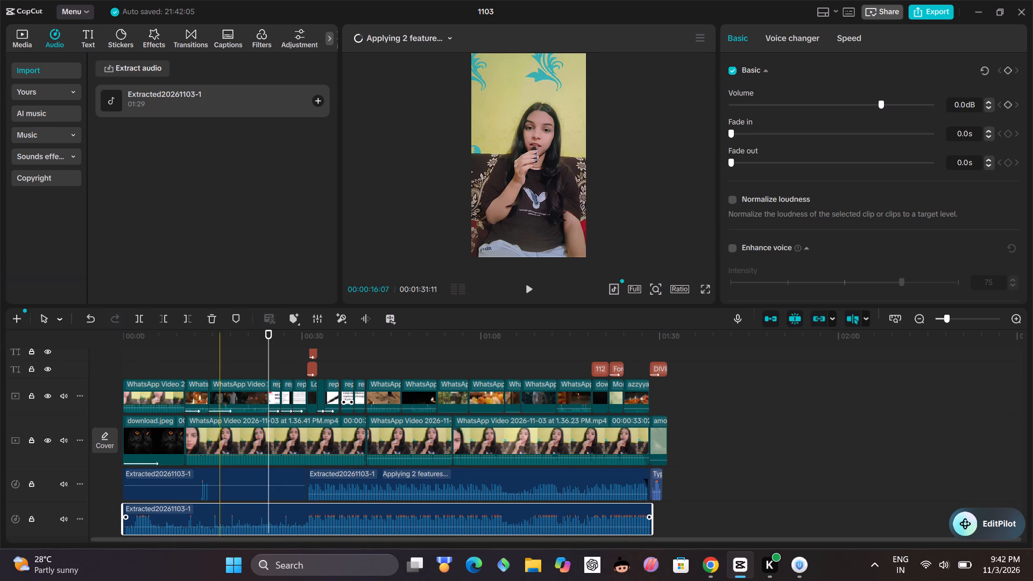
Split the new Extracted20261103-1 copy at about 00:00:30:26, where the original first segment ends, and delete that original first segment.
left_click(282, 480)
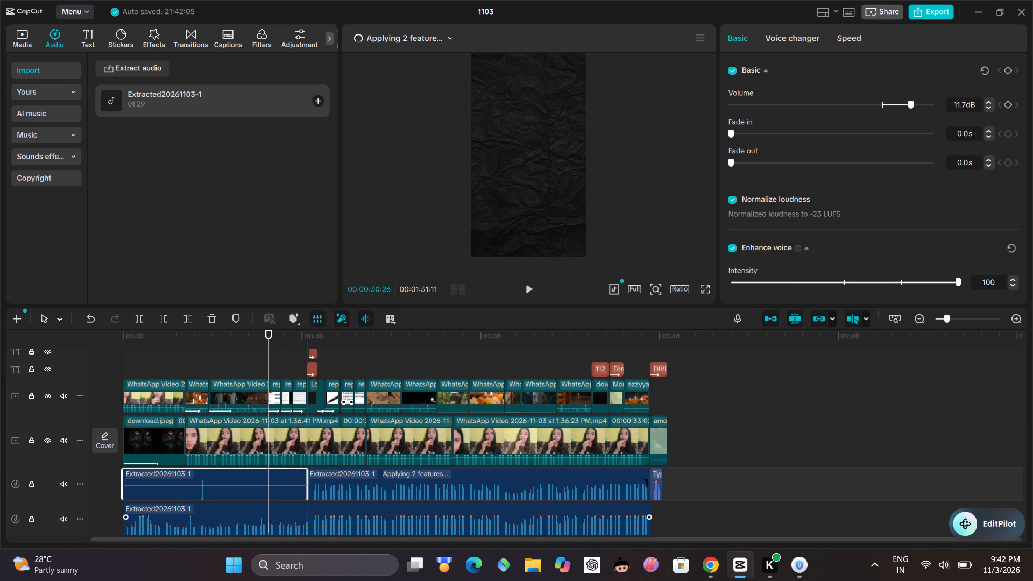
key("b")
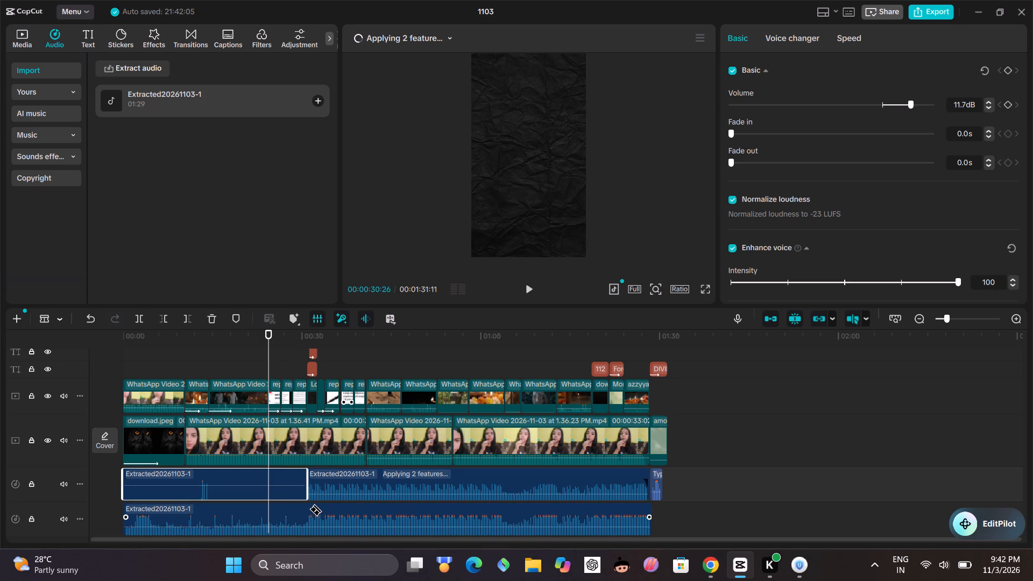
left_click(307, 508)
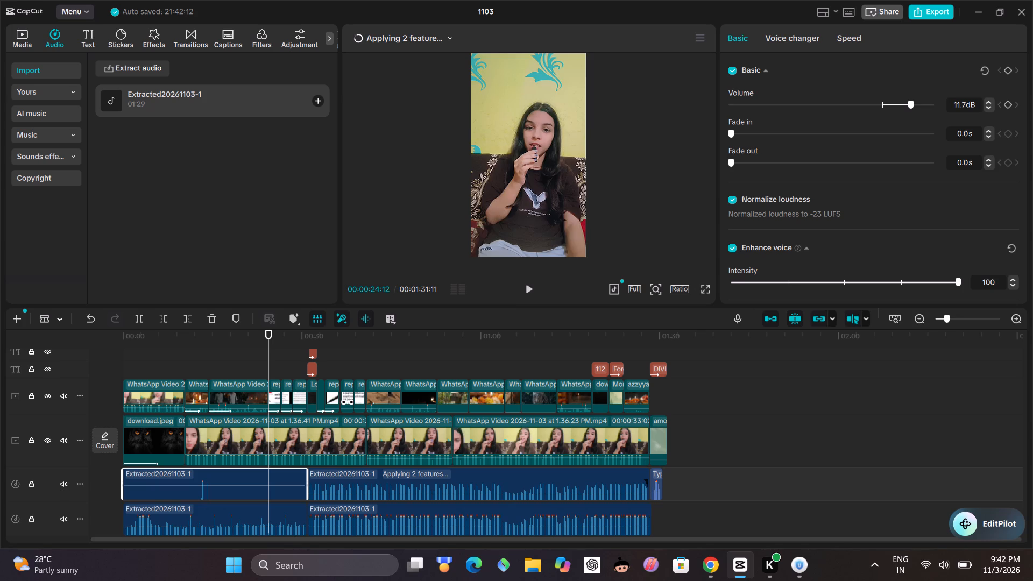
key("a")
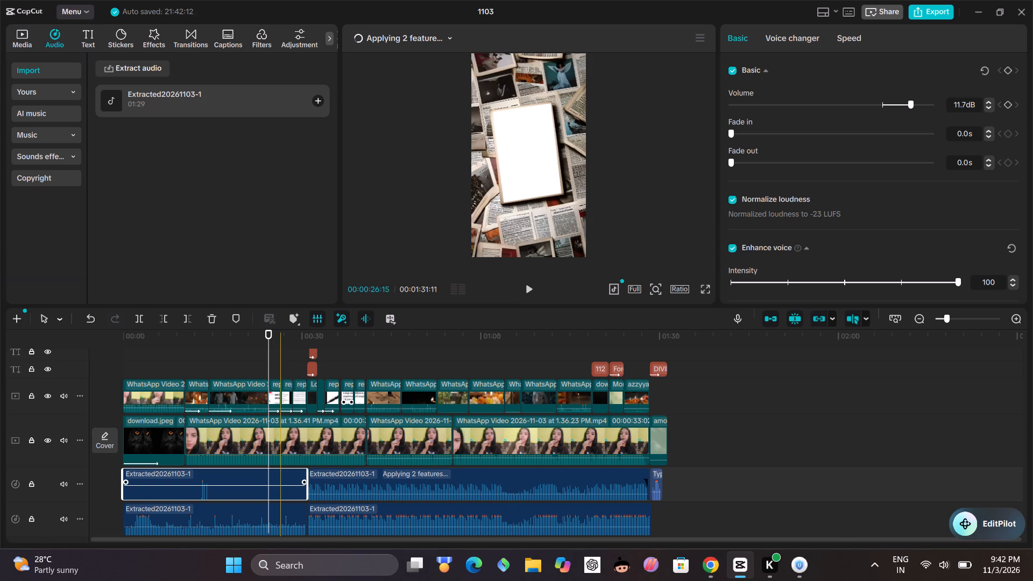
key("BackSpace")
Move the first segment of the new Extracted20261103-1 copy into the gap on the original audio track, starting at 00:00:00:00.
left_click(259, 518)
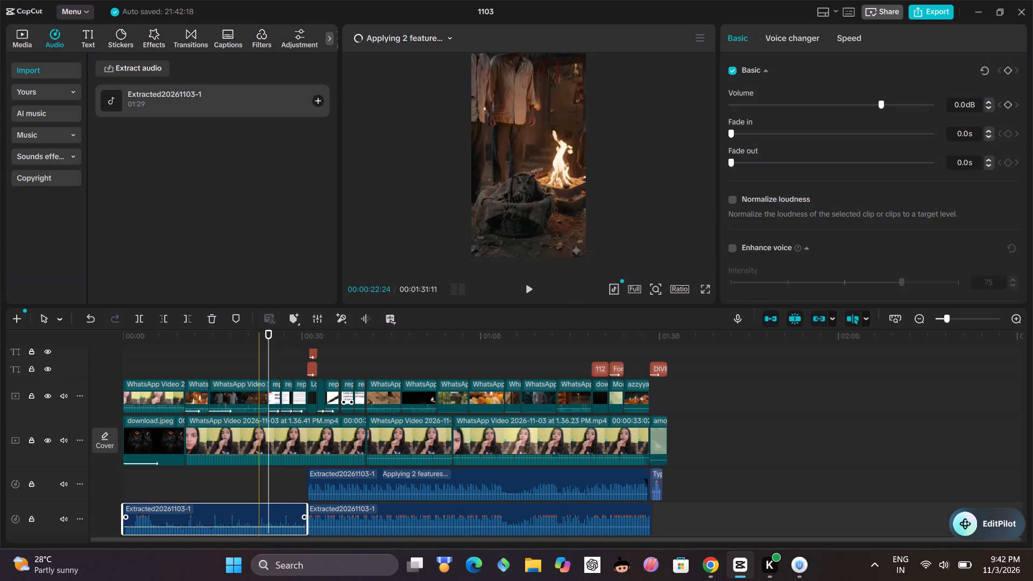
left_click_drag(260, 517, 260, 483)
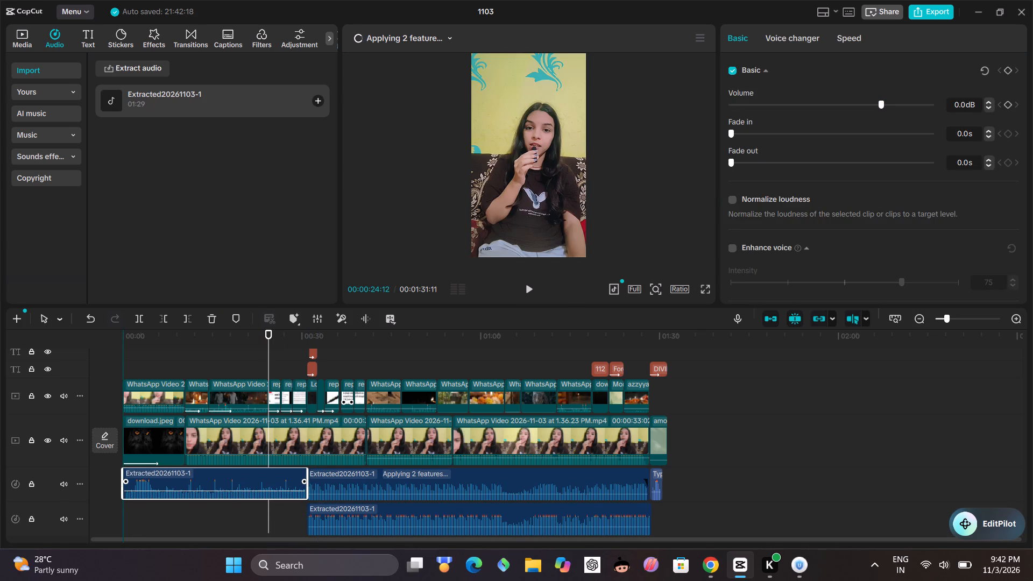
left_click_drag(260, 483, 260, 486)
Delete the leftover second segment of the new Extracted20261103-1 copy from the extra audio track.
left_click(445, 530)
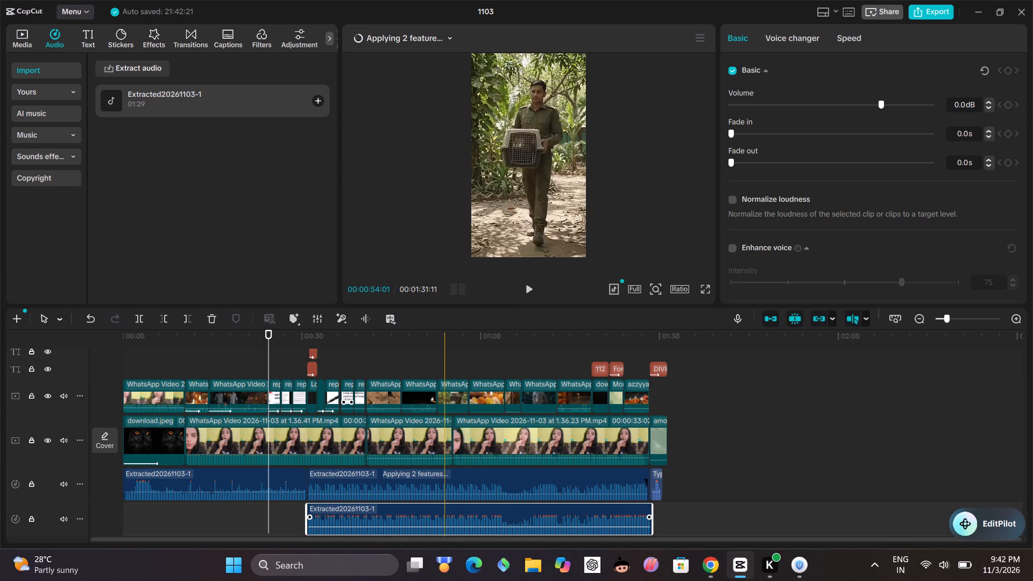
key("BackSpace")
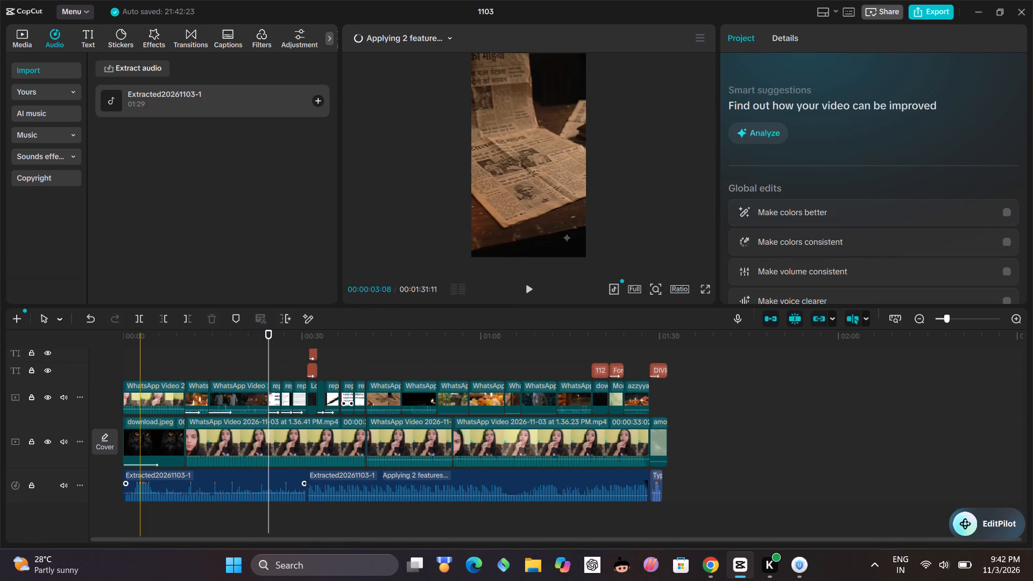
Play the video from 00:00:00:00 in full screen to review the opening with the replaced audio segment.
left_click(140, 366)
left_click_drag(140, 366, 118, 368)
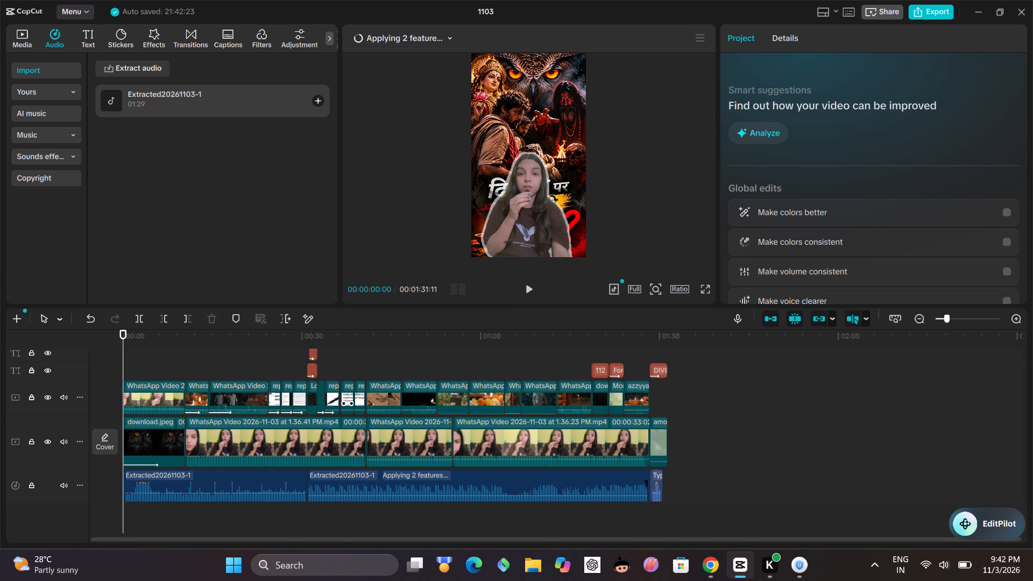
left_click(529, 291)
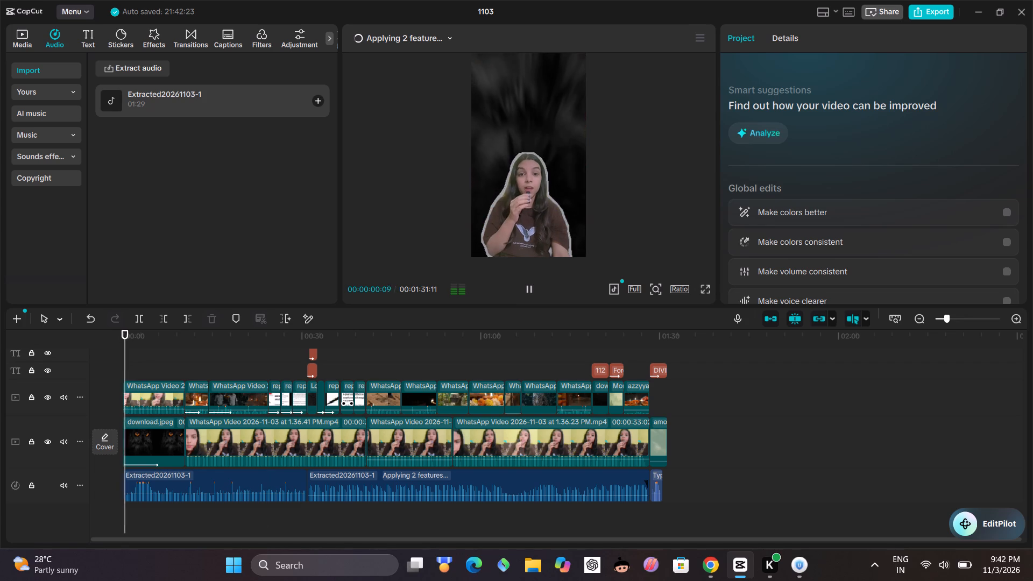
left_click(698, 291)
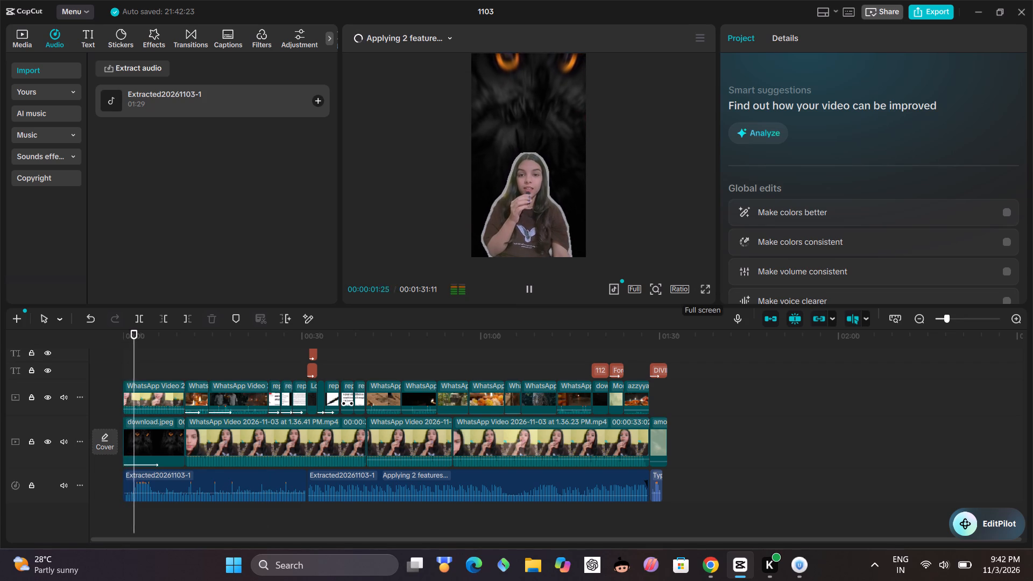
left_click(709, 288)
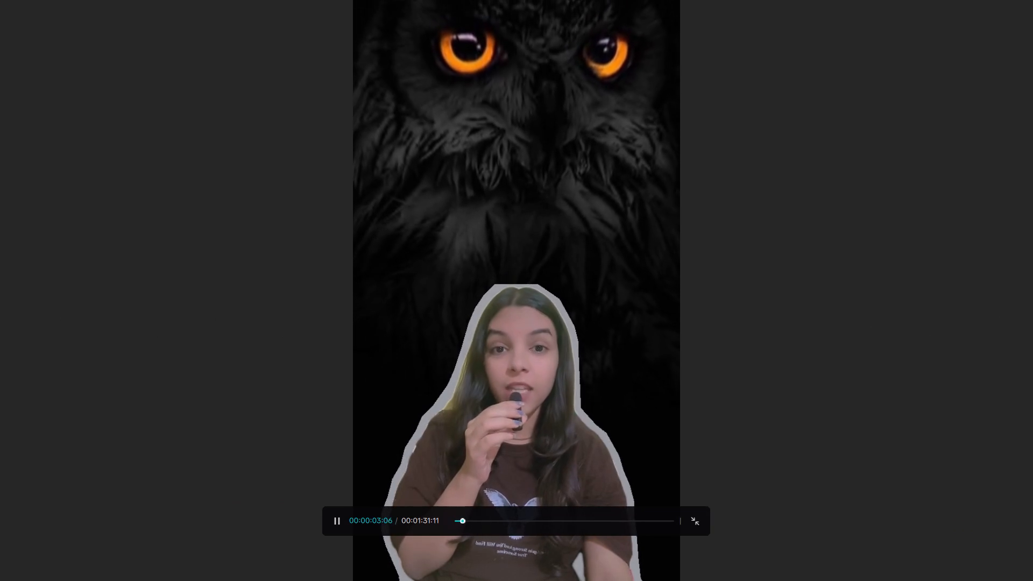
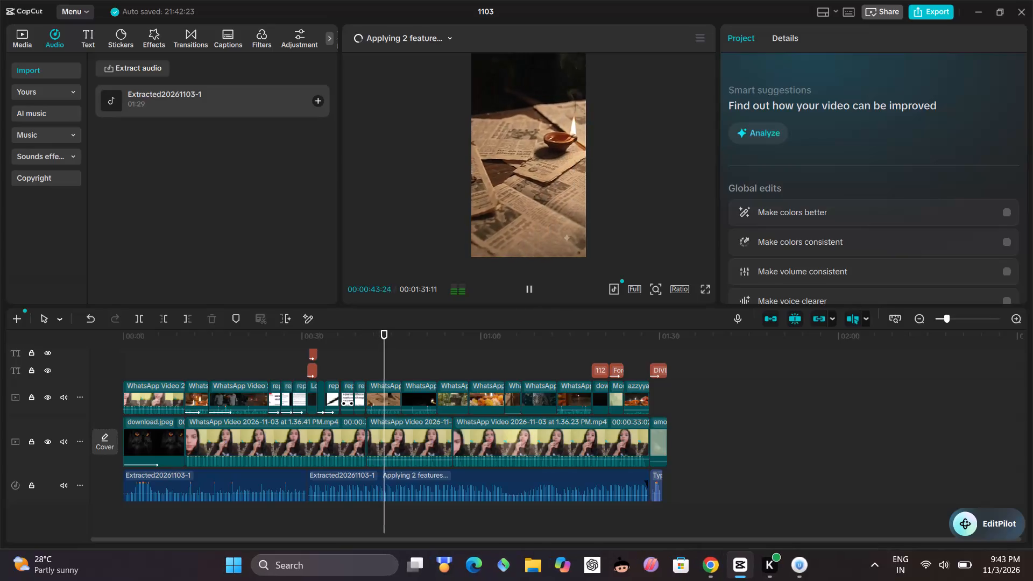
Stretch the ends of the ThePrint news clip and the short report clip after it to meet their neighbours on the upper video track.
left_click(362, 391)
left_click_drag(366, 392, 375, 395)
left_click(346, 395)
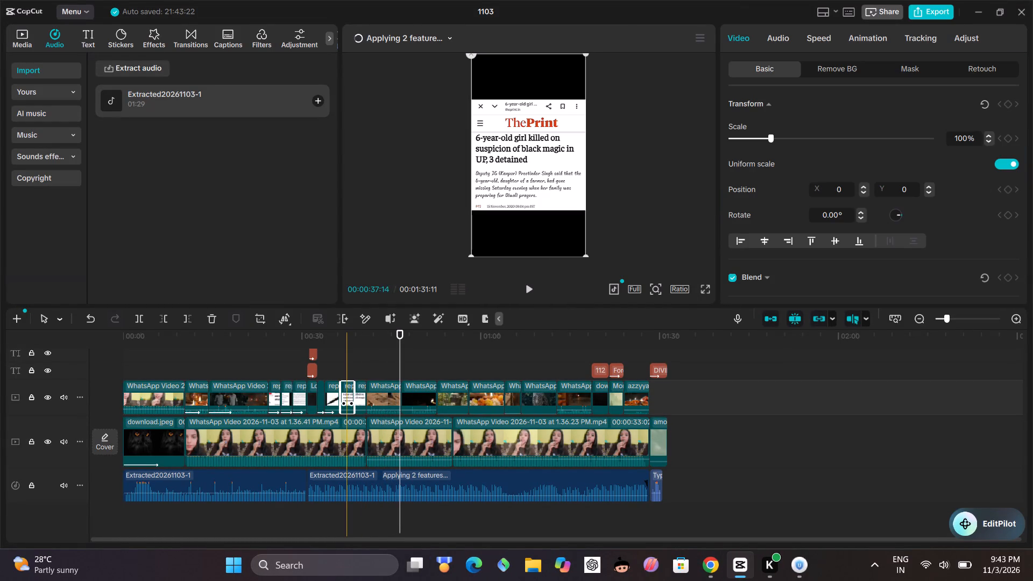
left_click_drag(340, 394, 335, 396)
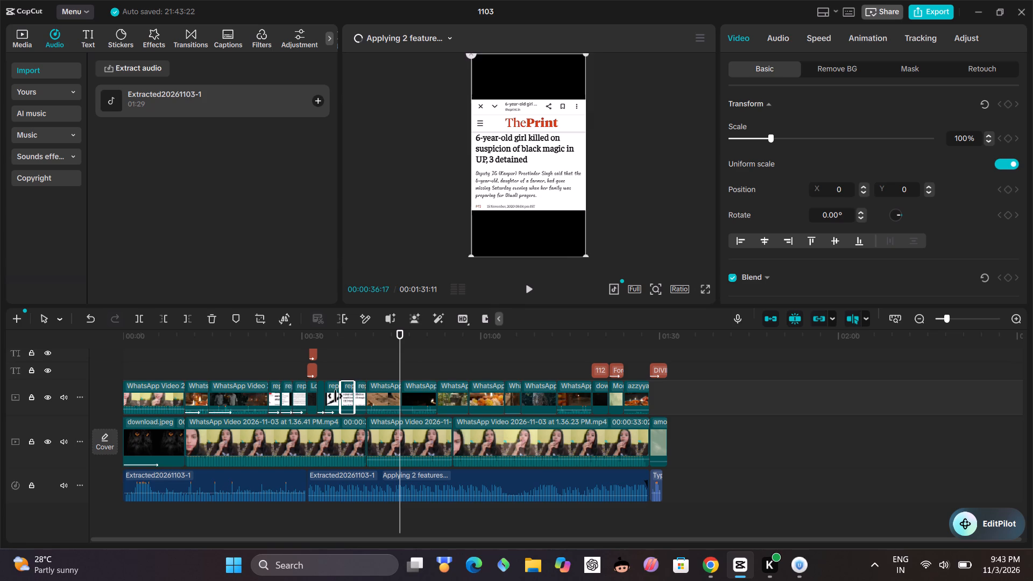
left_click_drag(335, 396, 332, 396)
left_click(354, 395)
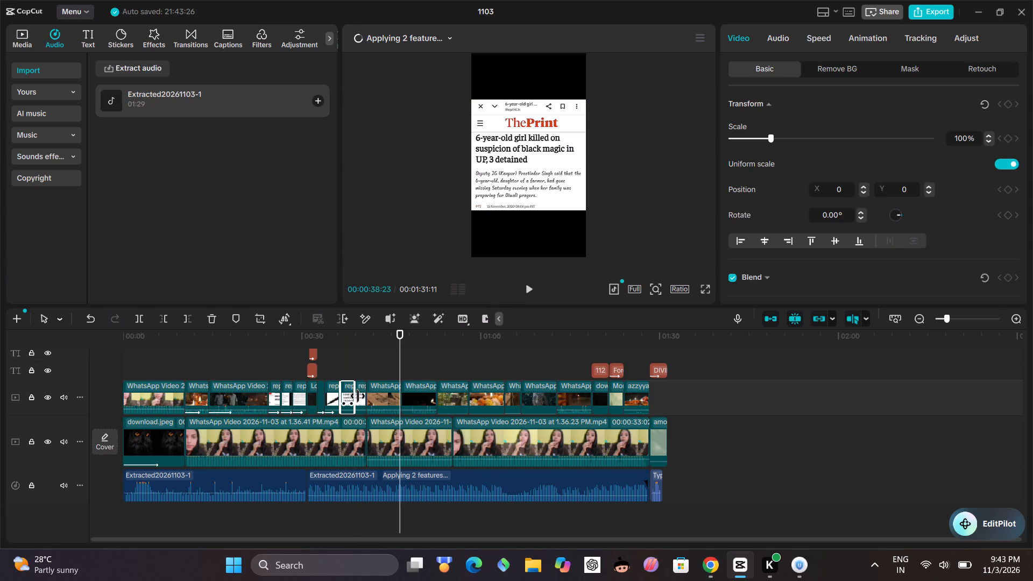
Extend the ends of the owl-sacrifice article clip and the start of the short clip before it to meet their neighbouring clips.
left_click(332, 389)
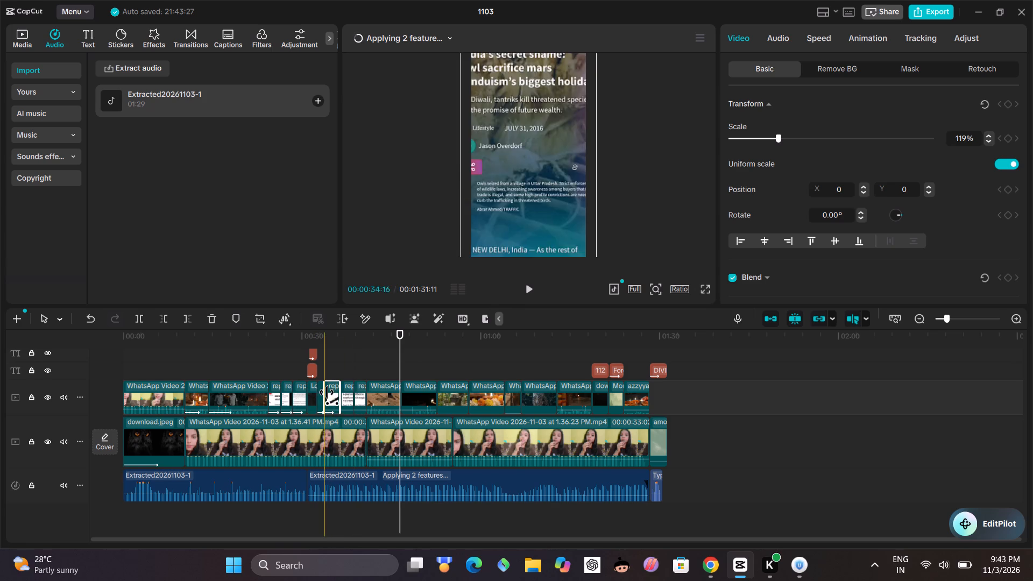
left_click_drag(327, 392, 315, 393)
left_click_drag(339, 392, 344, 393)
left_click(319, 391)
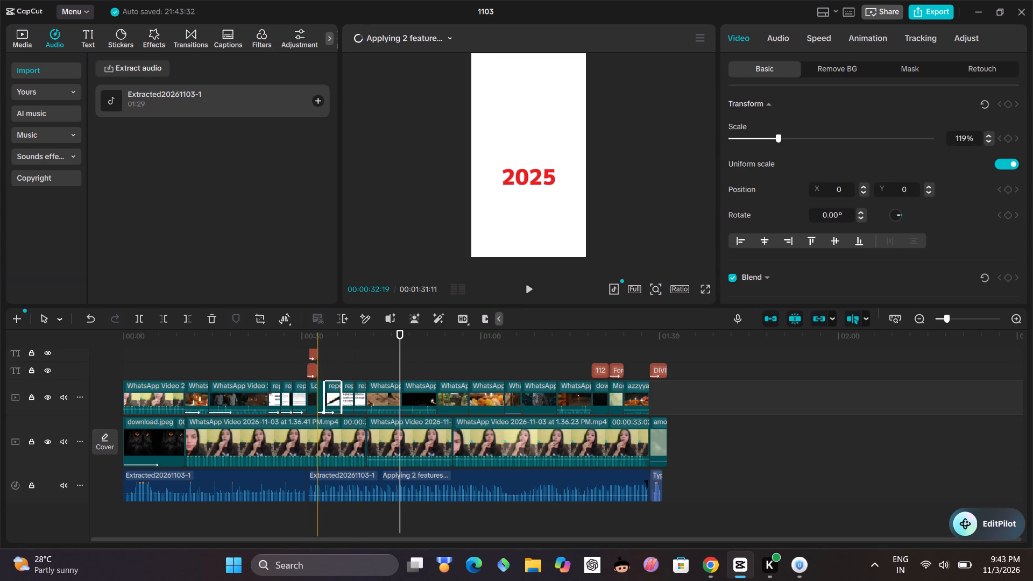
left_click_drag(315, 395, 305, 405)
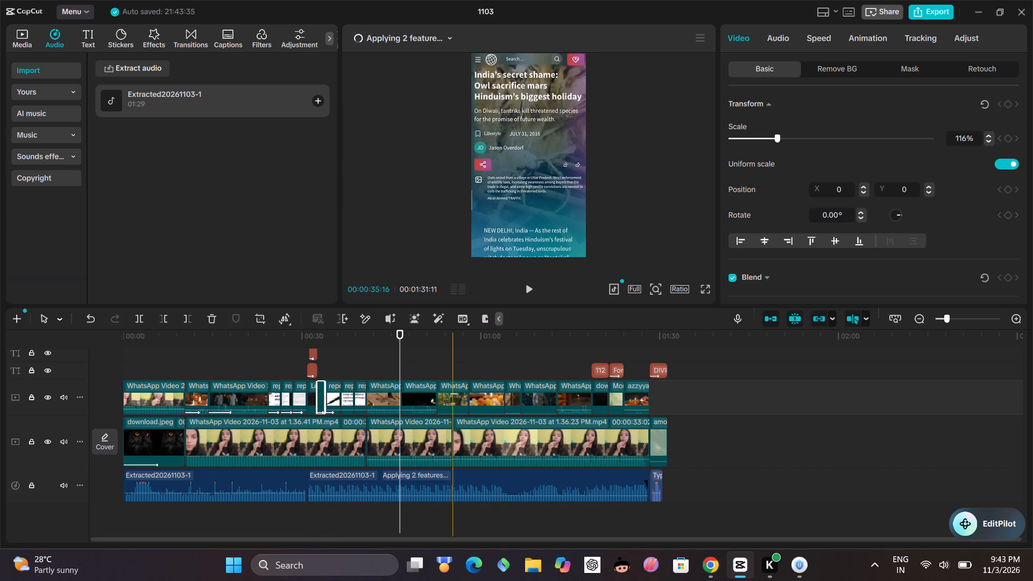
Resume playback from about 00:00:46 to review the rest of the video.
left_click(528, 293)
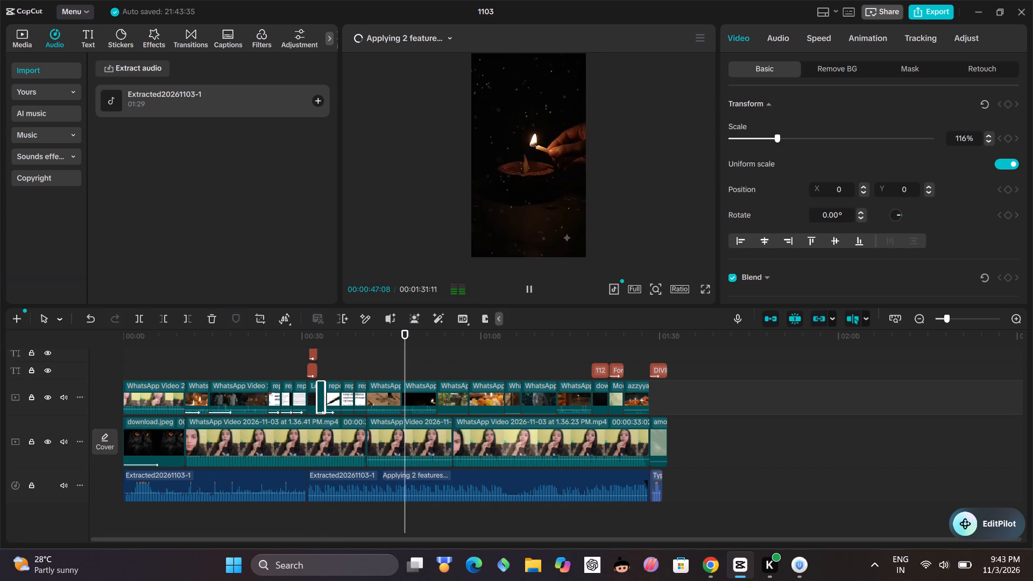
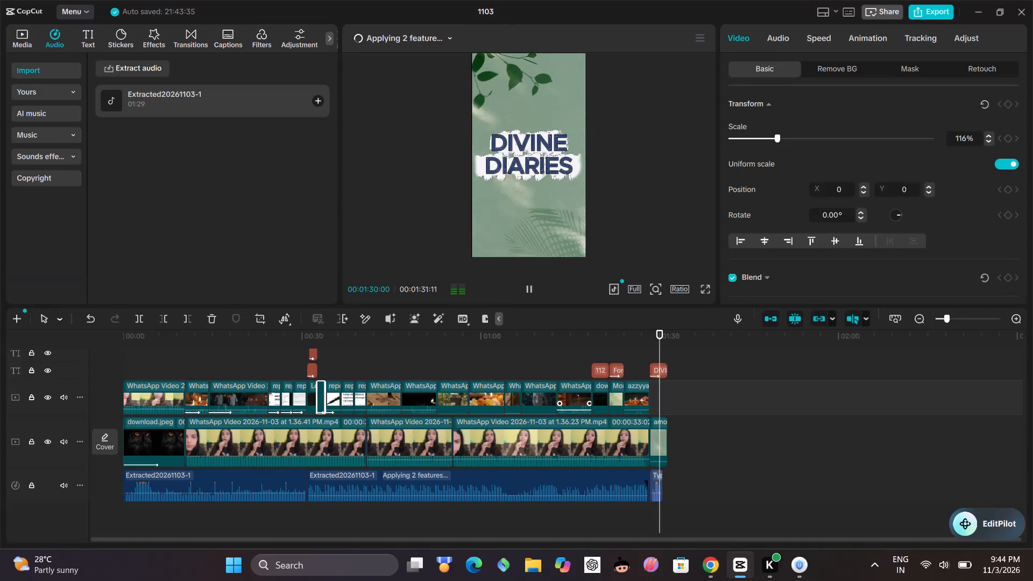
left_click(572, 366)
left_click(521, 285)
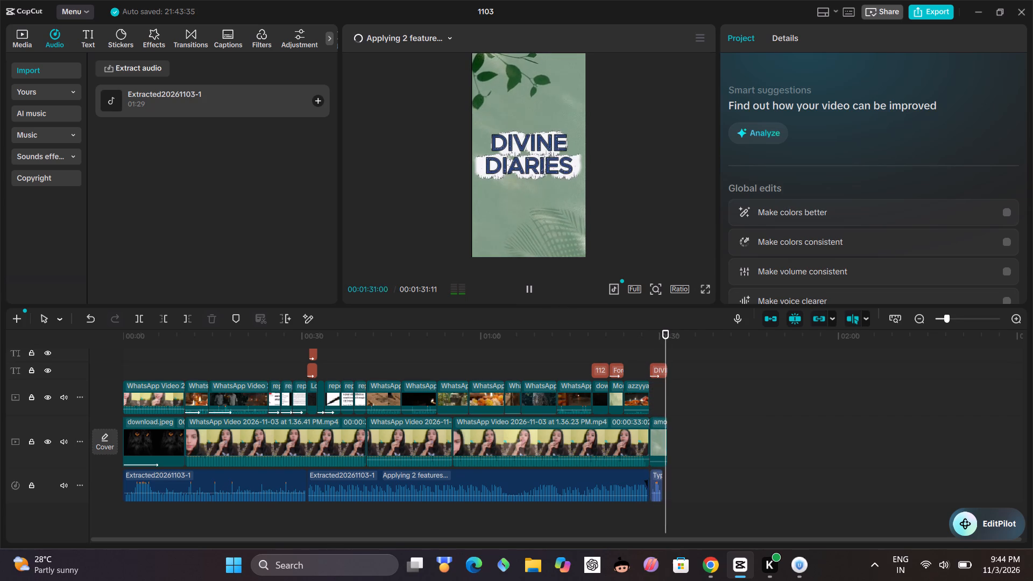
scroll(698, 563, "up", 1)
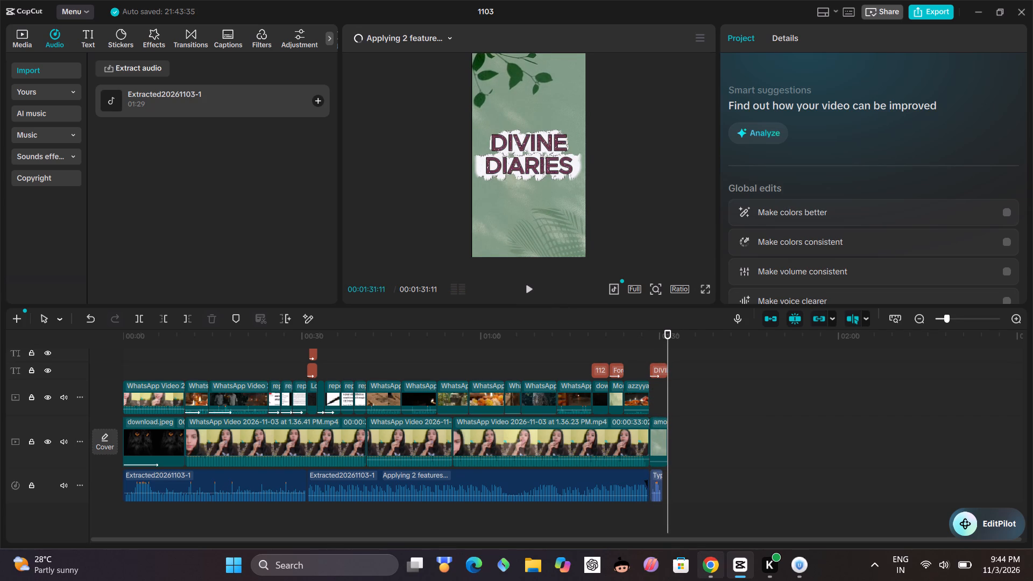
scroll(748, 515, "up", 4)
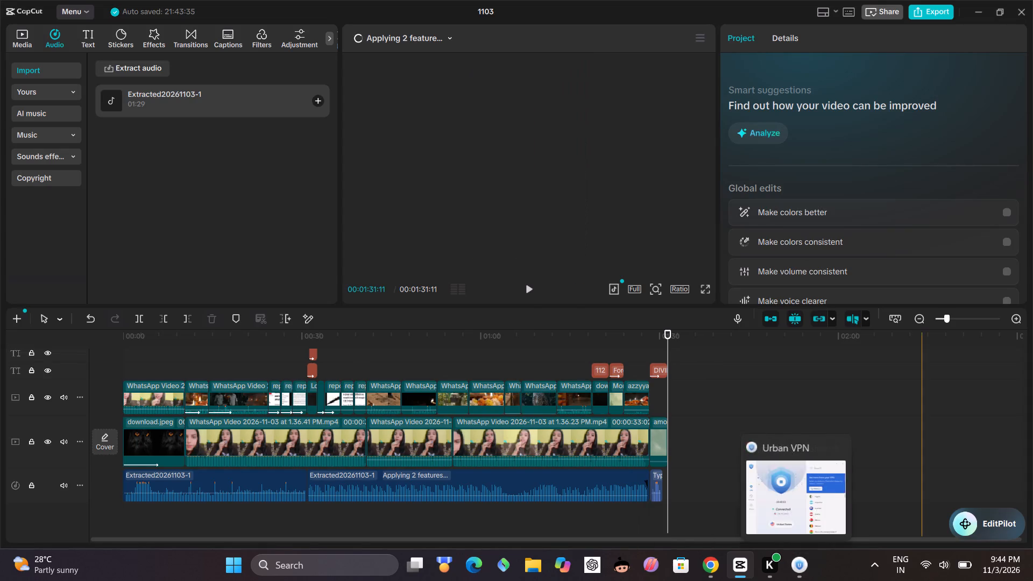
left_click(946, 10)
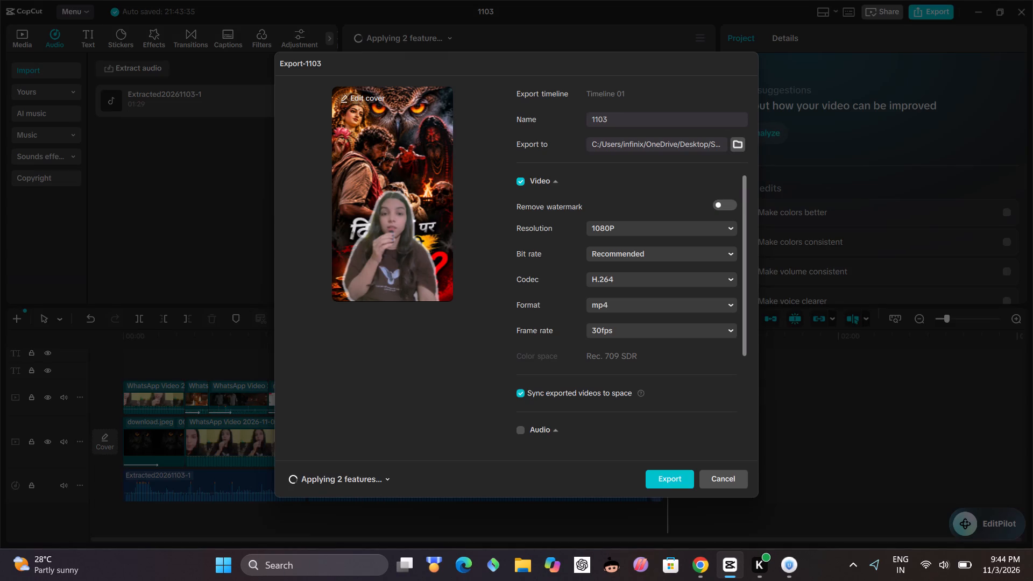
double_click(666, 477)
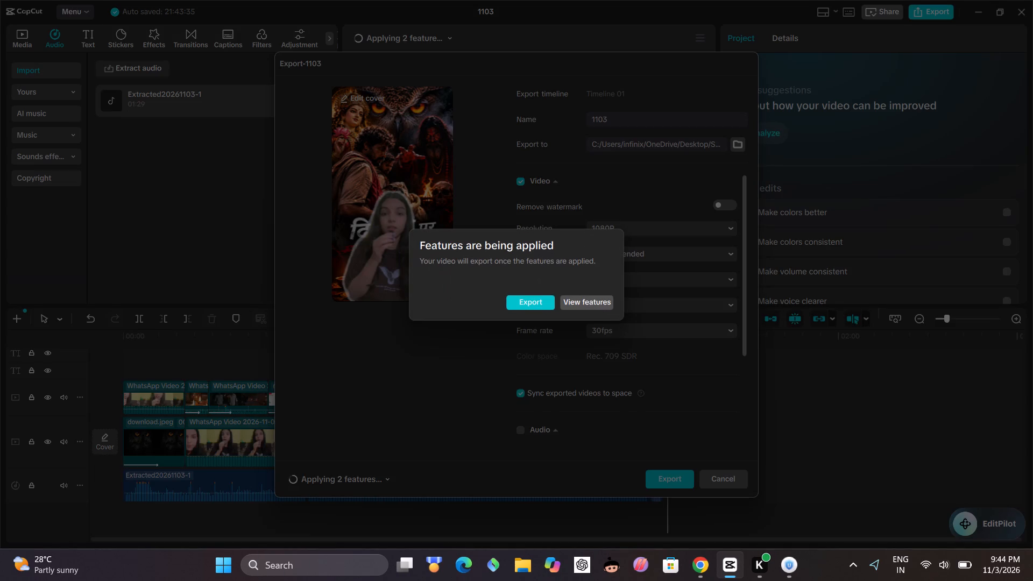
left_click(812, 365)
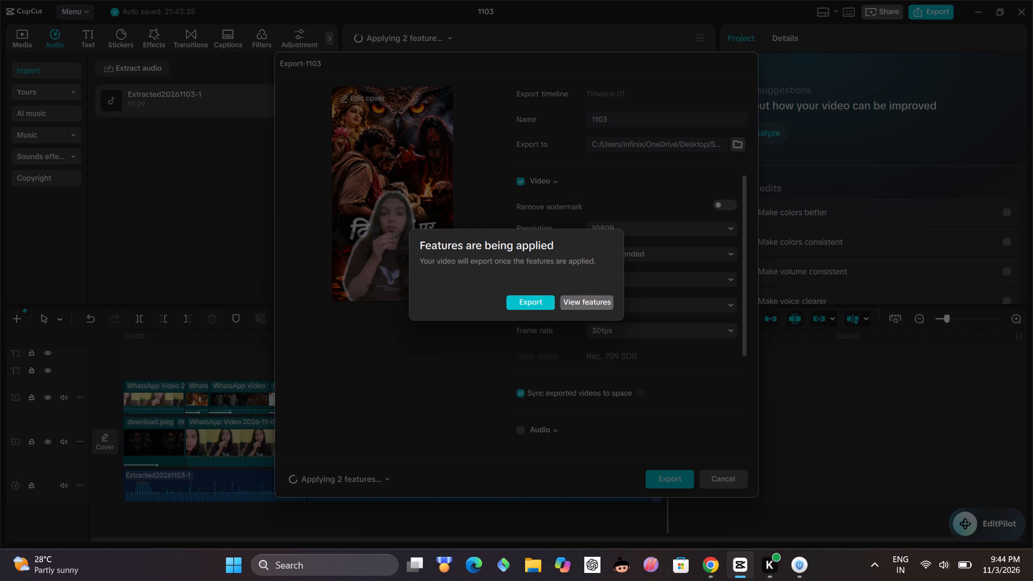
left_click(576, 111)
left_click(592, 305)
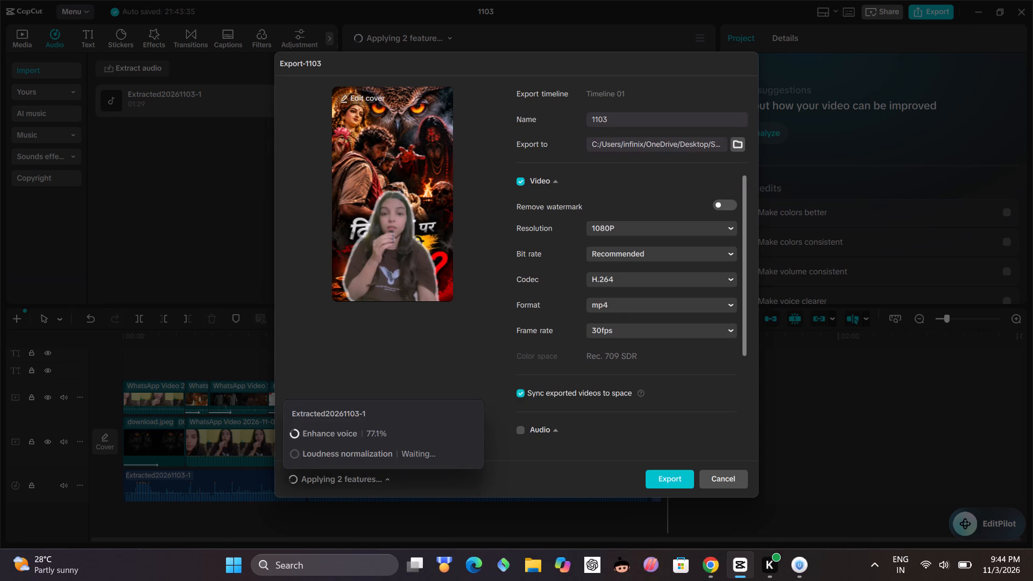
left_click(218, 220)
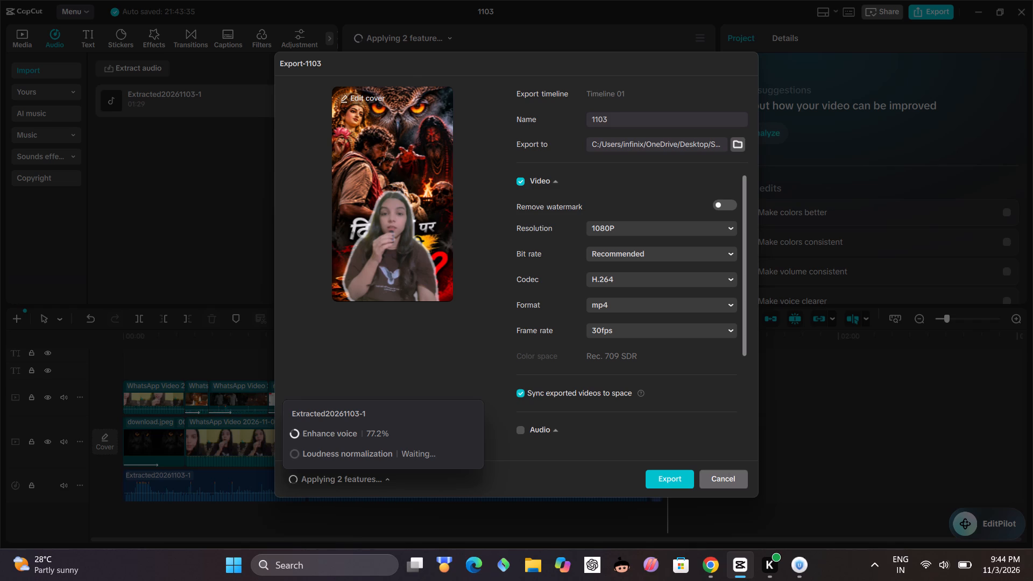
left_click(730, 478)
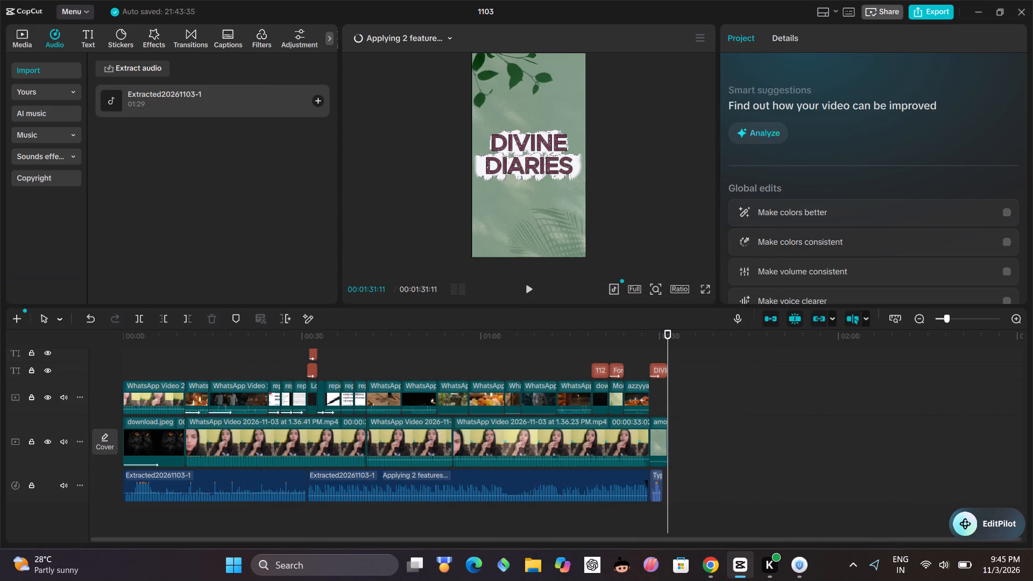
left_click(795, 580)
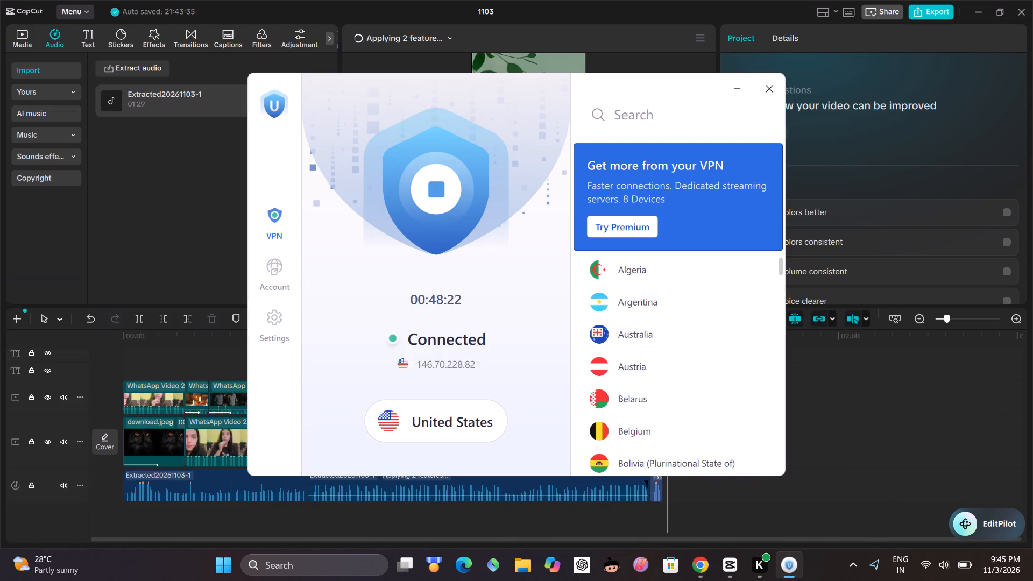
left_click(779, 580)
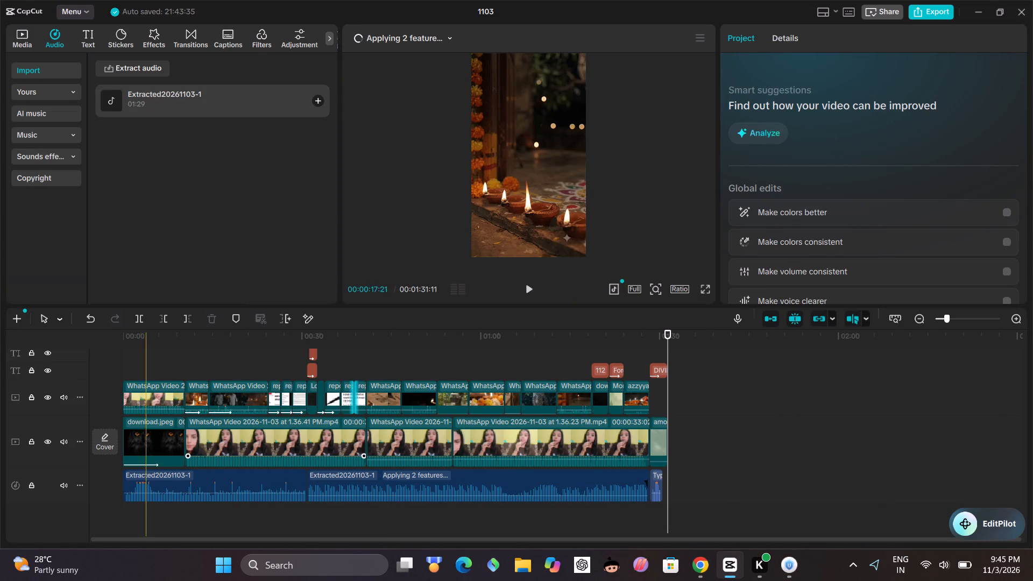
Insert the 97498.png poster image from the project media at the very start of the timeline.
left_click(147, 366)
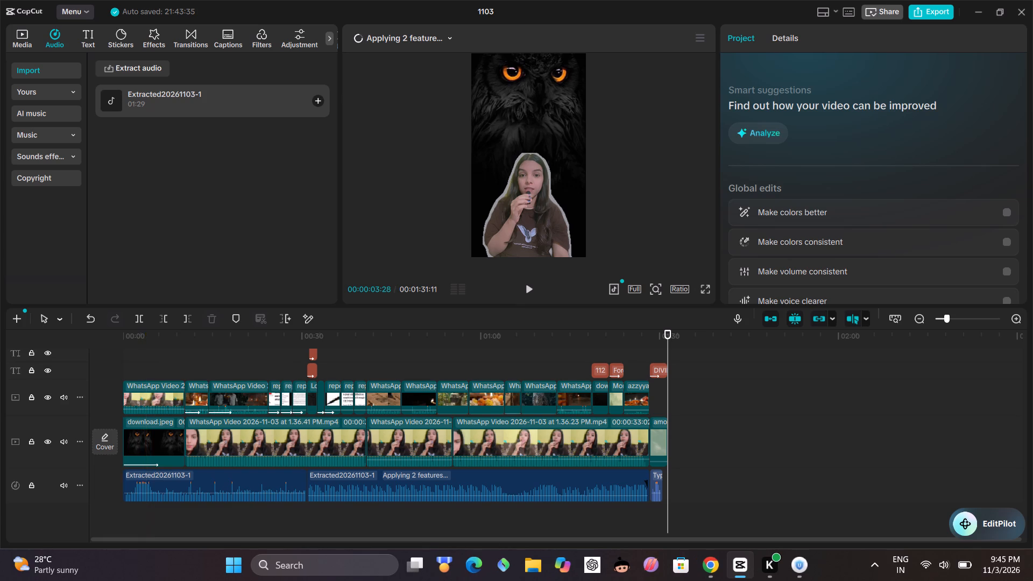
left_click_drag(147, 366, 104, 379)
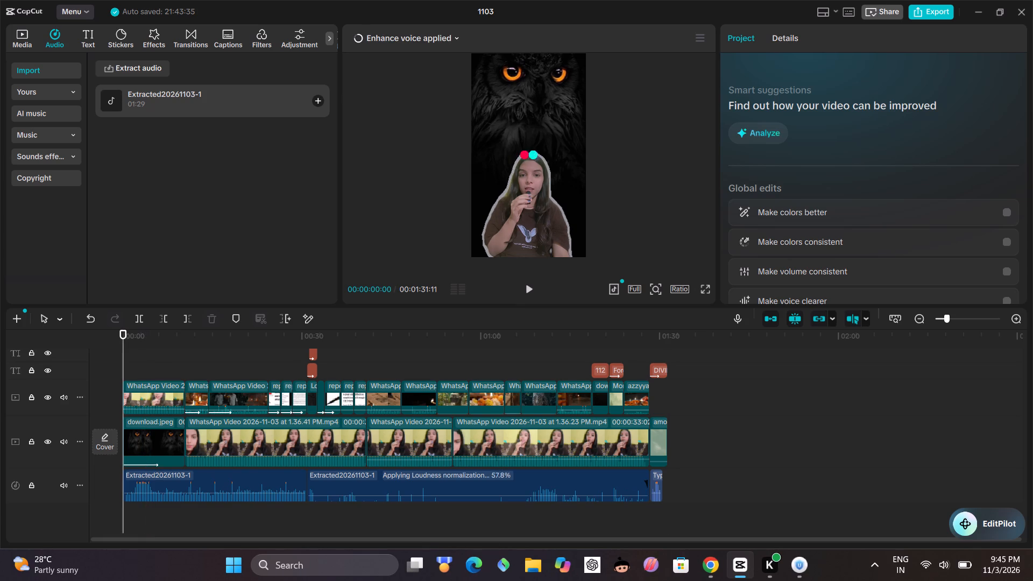
left_click(122, 433)
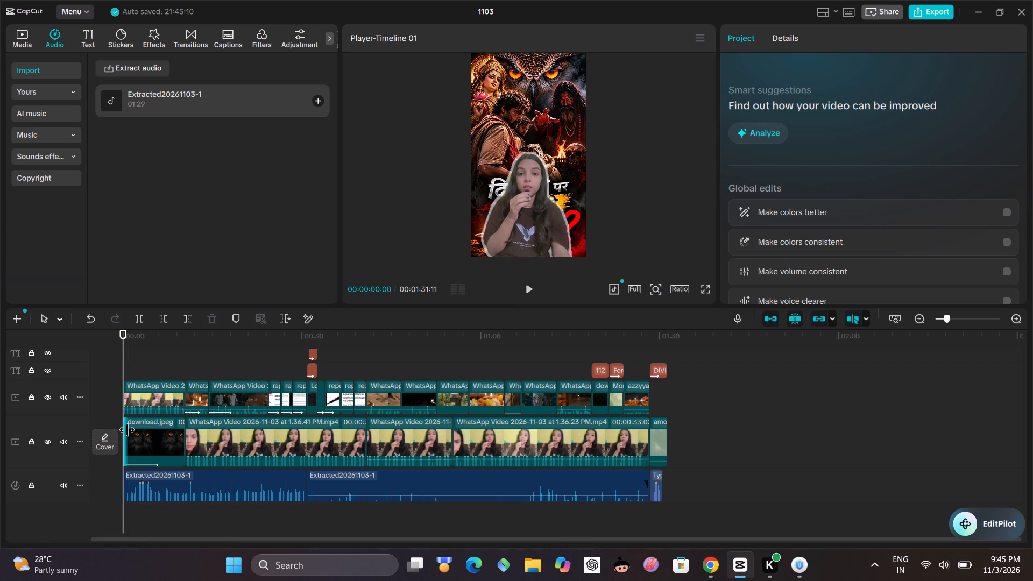
left_click(127, 430)
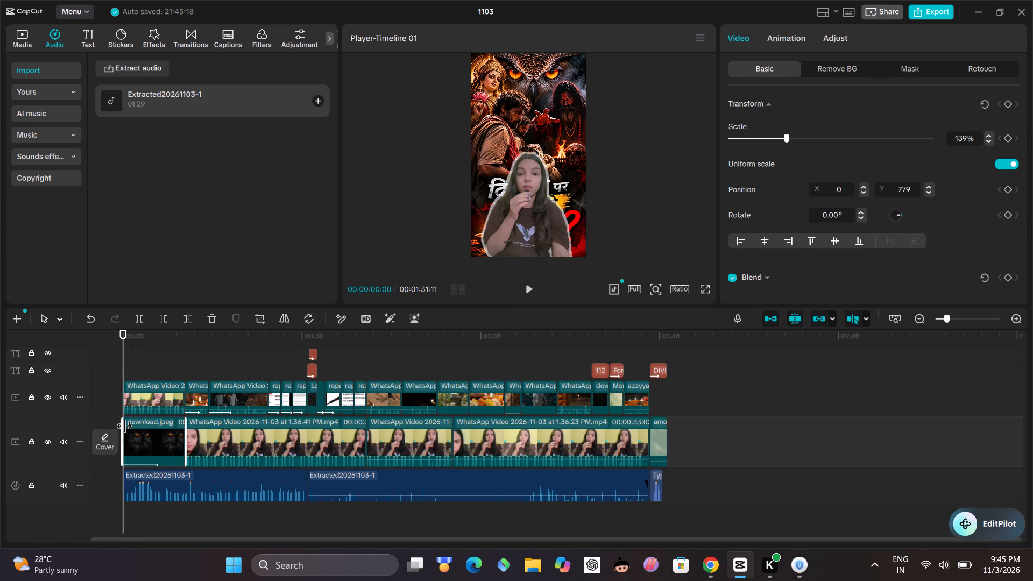
left_click(124, 386)
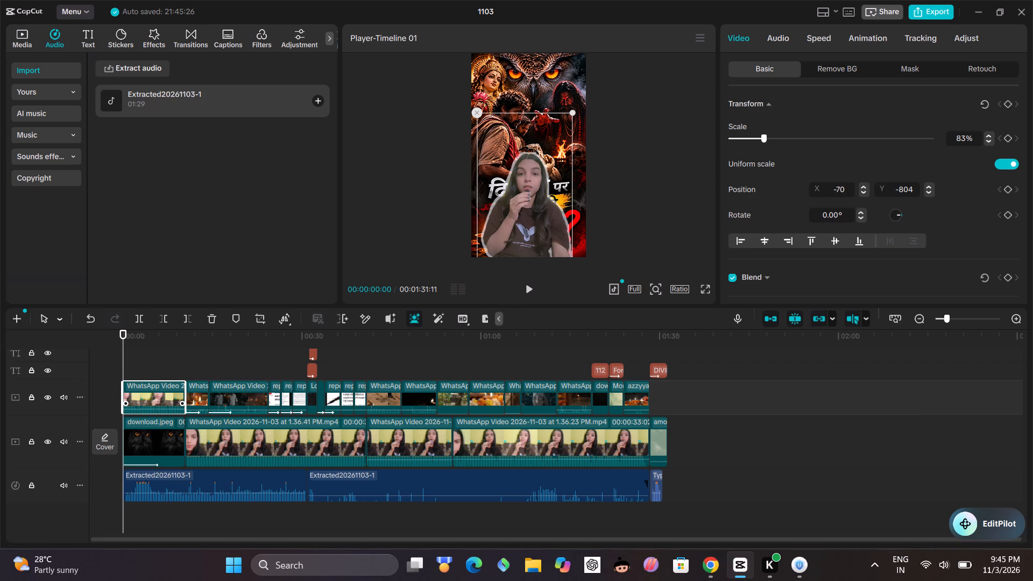
left_click(26, 42)
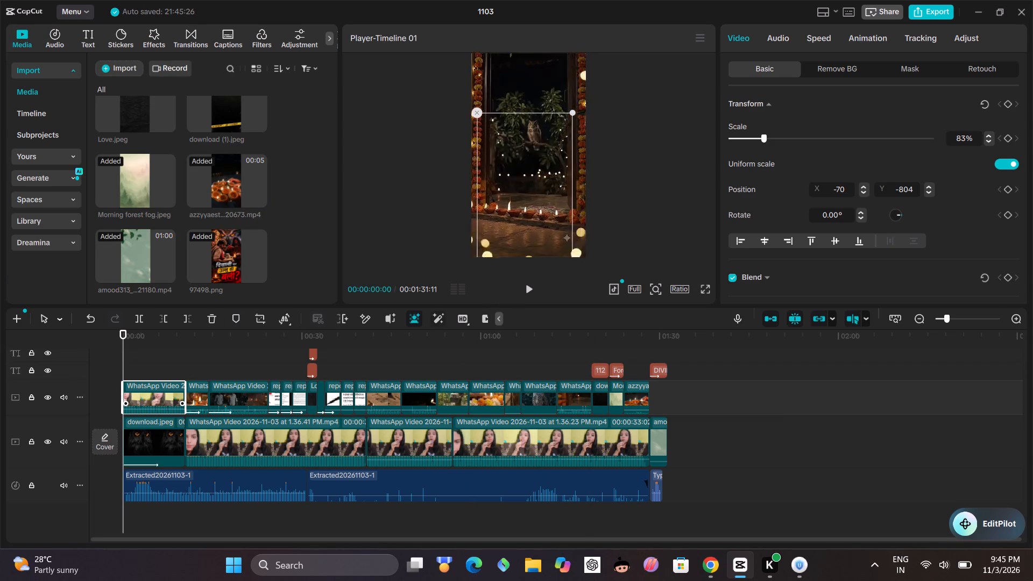
left_click(259, 275)
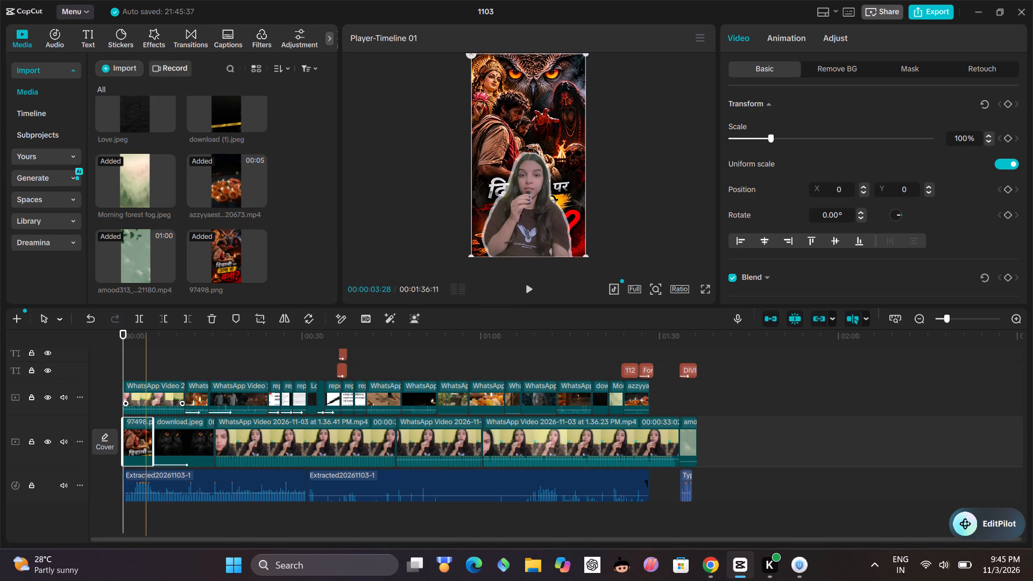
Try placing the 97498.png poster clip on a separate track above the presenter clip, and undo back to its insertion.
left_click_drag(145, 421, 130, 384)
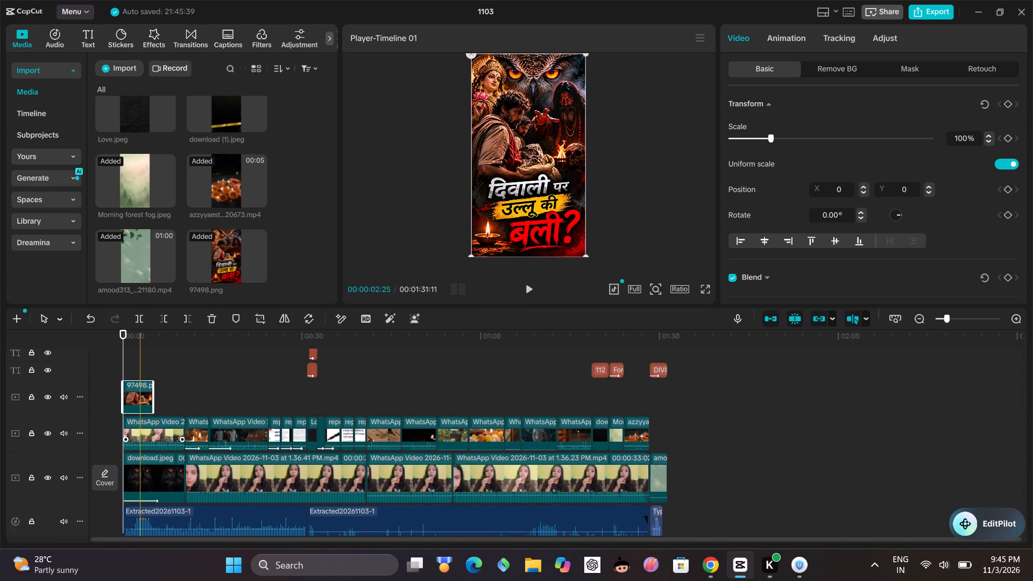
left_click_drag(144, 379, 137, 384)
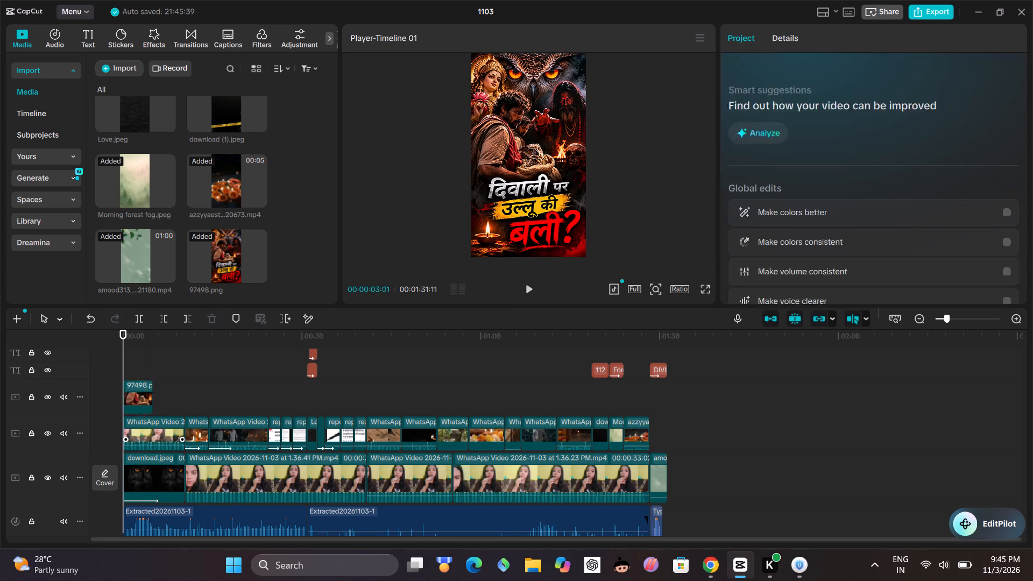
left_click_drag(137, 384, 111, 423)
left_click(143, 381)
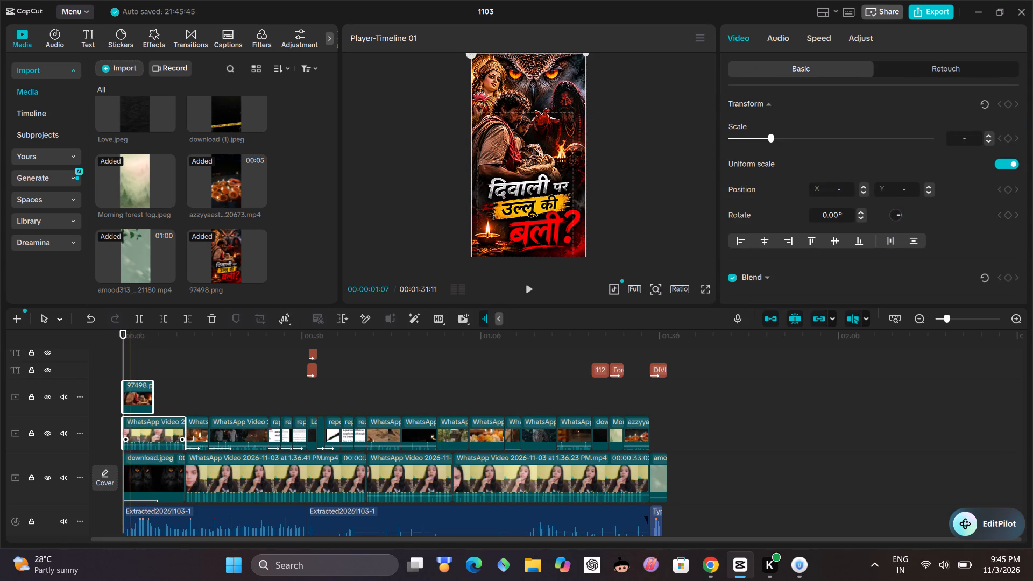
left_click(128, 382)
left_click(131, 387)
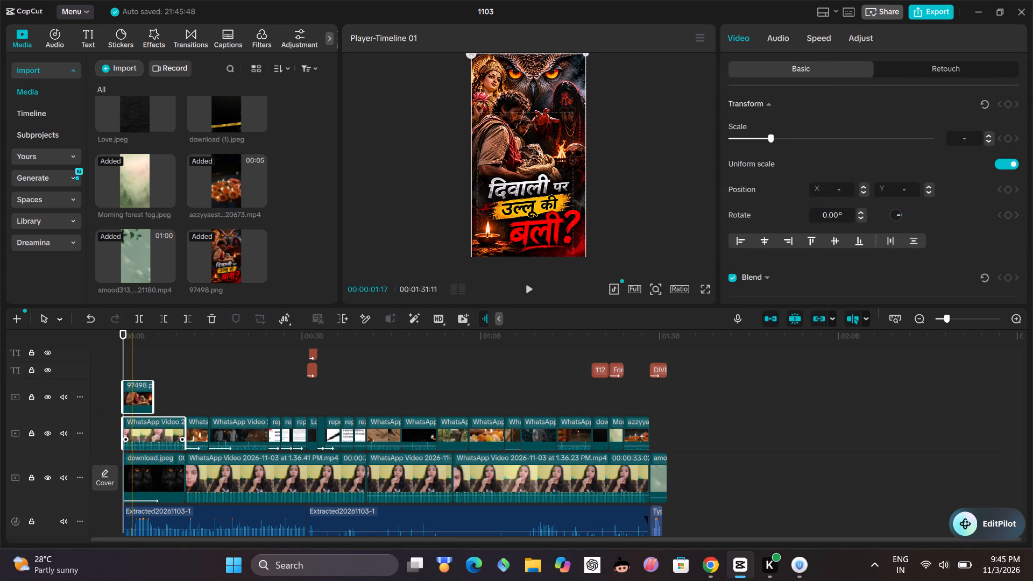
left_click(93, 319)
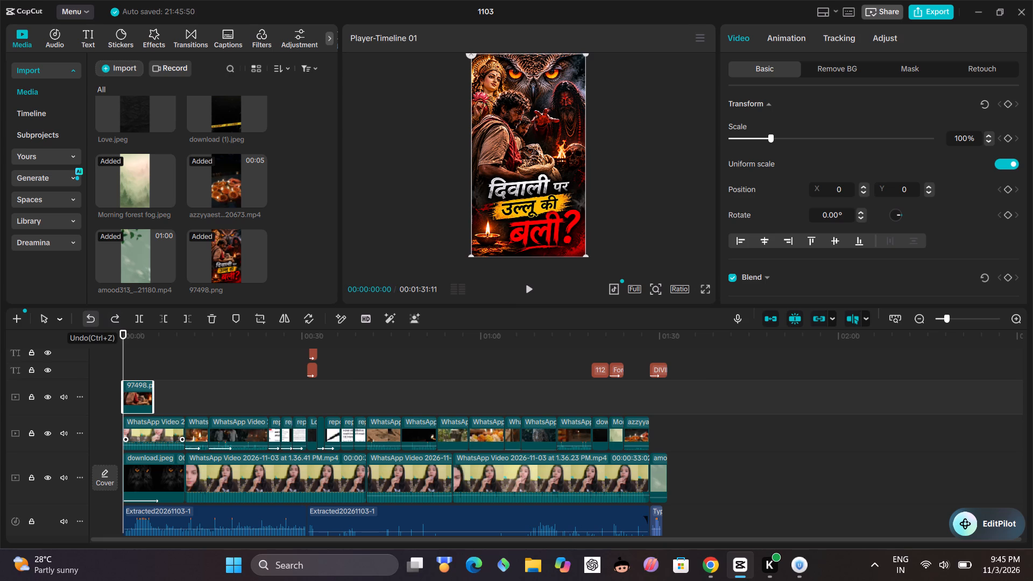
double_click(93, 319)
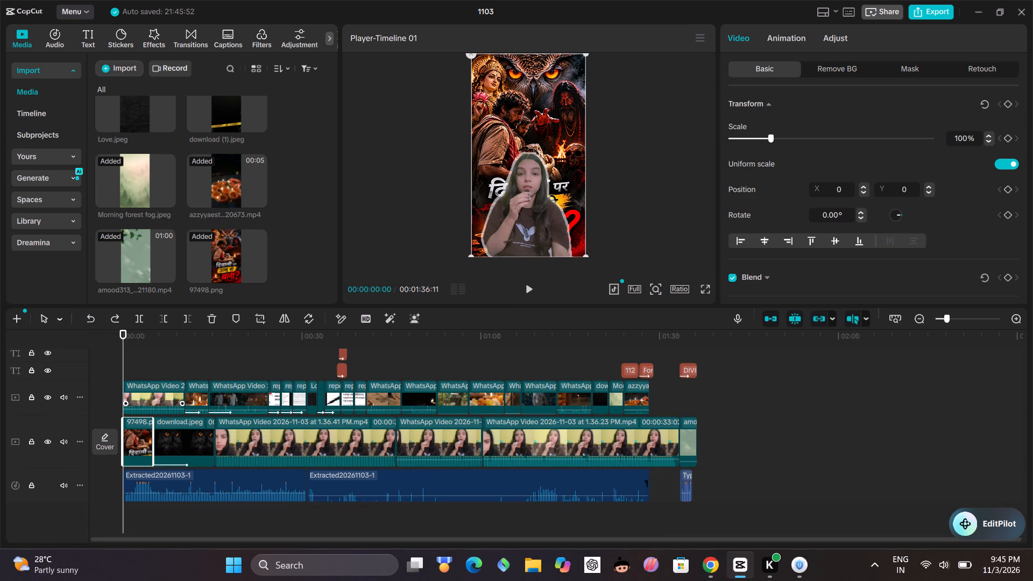
Move the 97498.png poster clip to its own video track above the others at 00:00 and trim it to a brief flash.
left_click_drag(137, 420, 135, 419)
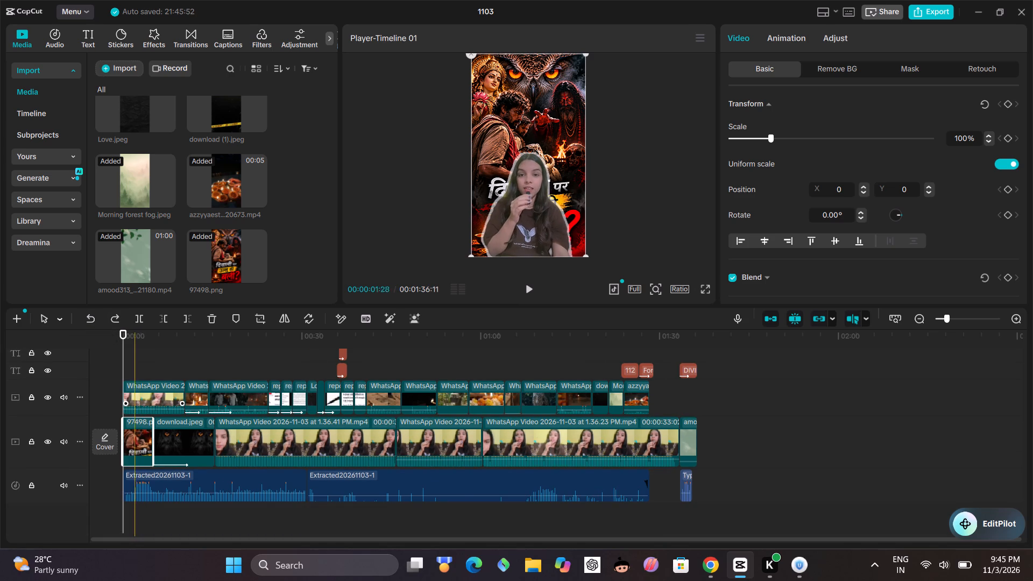
left_click_drag(135, 419, 130, 401)
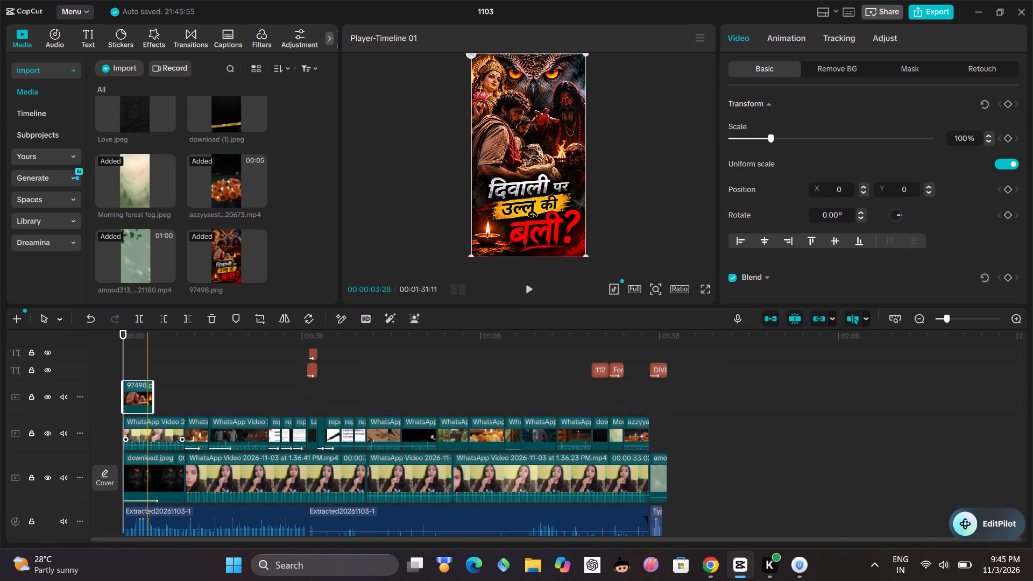
left_click_drag(155, 394, 136, 398)
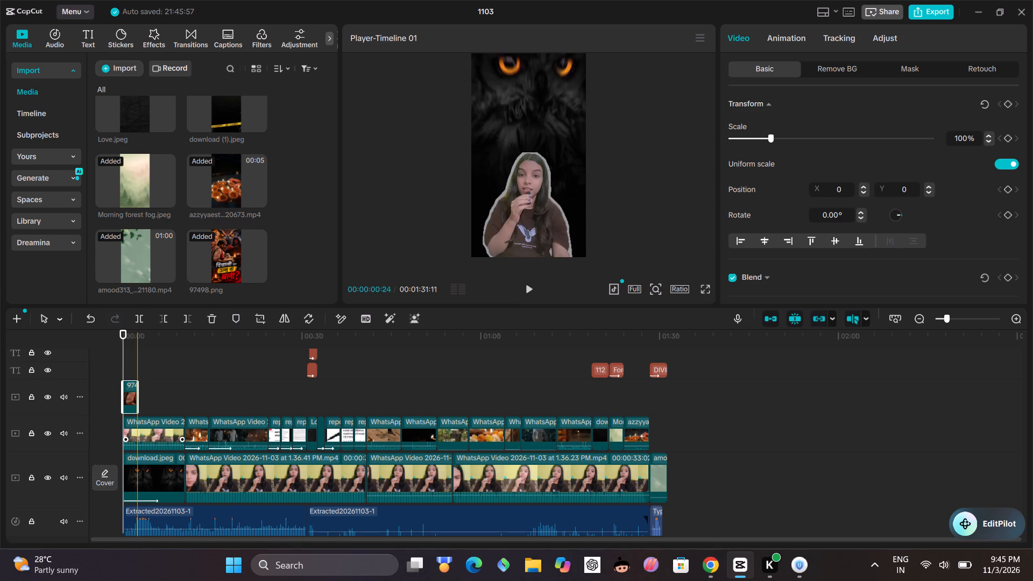
left_click_drag(137, 393, 122, 403)
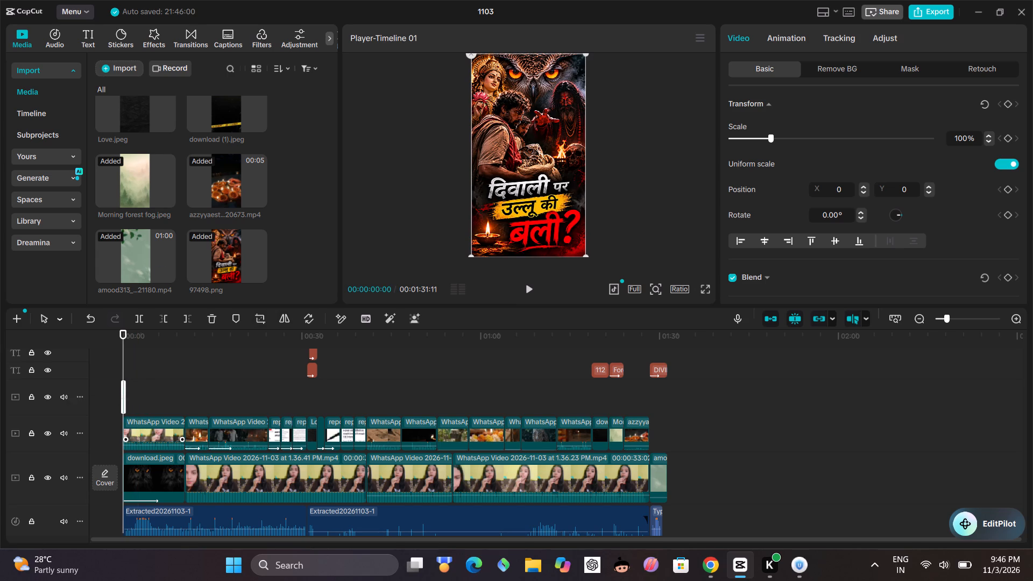
left_click(530, 289)
left_click(530, 289)
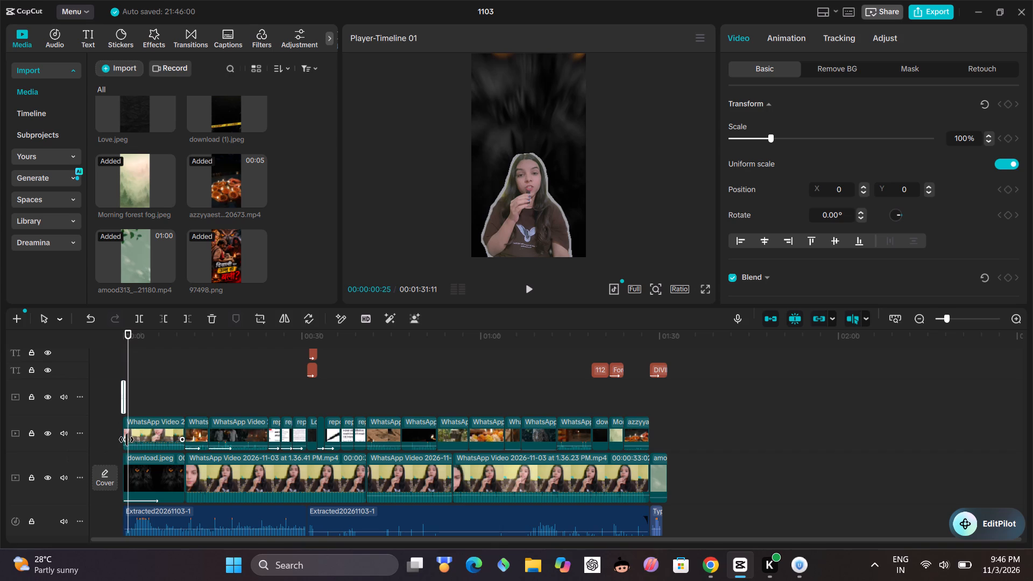
Delete the tiny sliver at the very start of the main video track, before the download.jpeg clip.
left_click(125, 470)
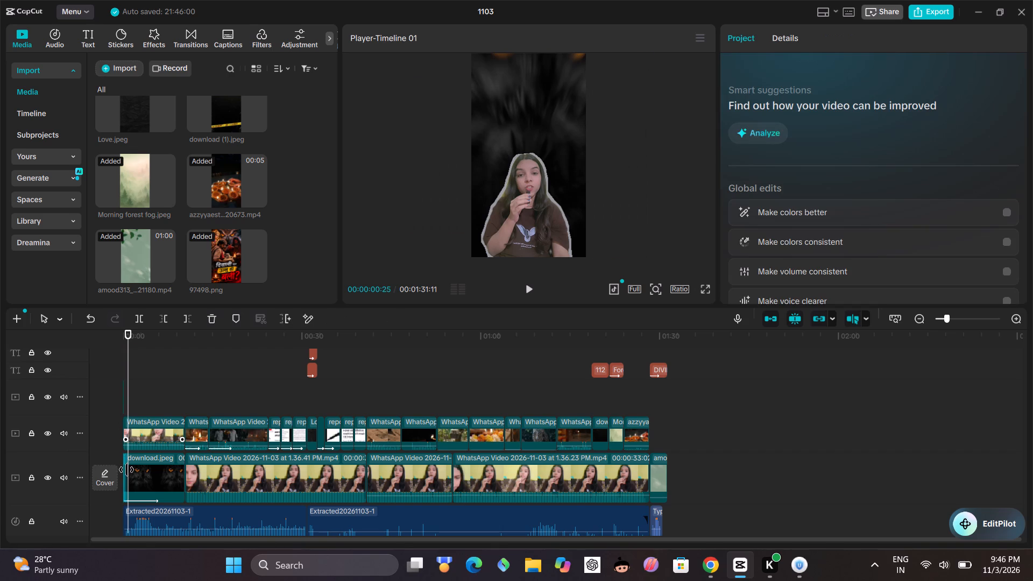
key("BackSpace")
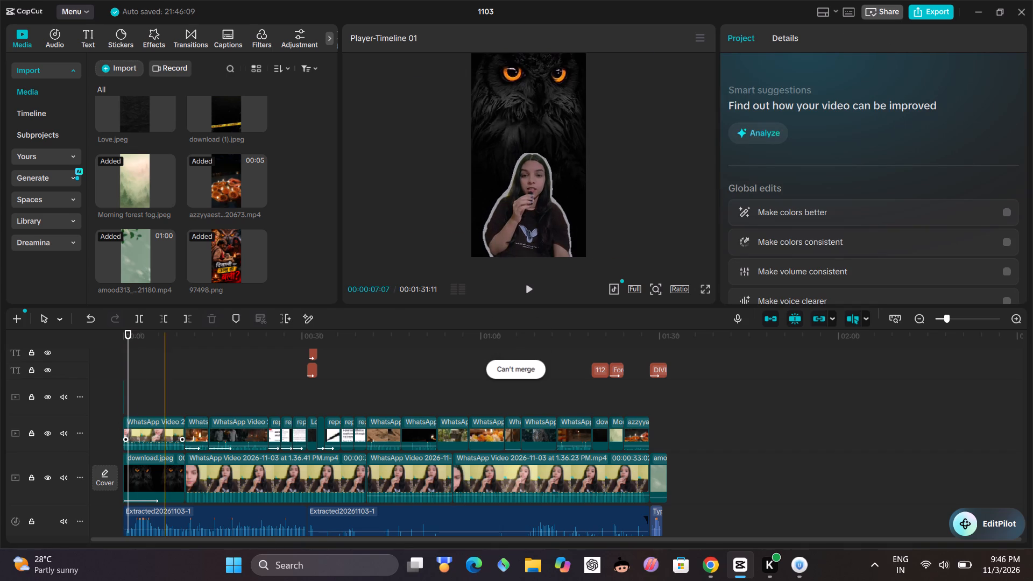
Play the video from near its start to review the opening with the poster flash.
left_click(123, 394)
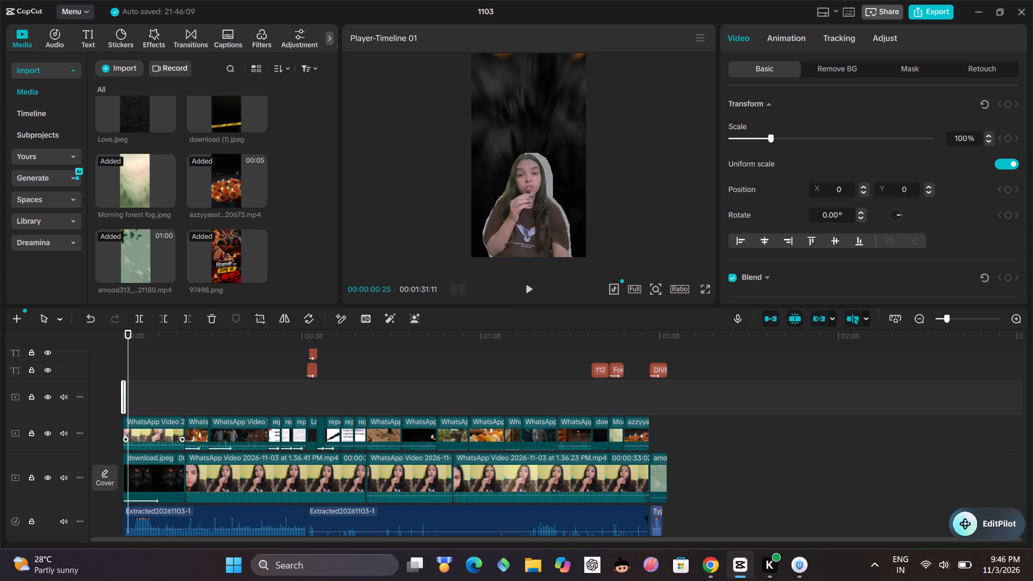
left_click(528, 296)
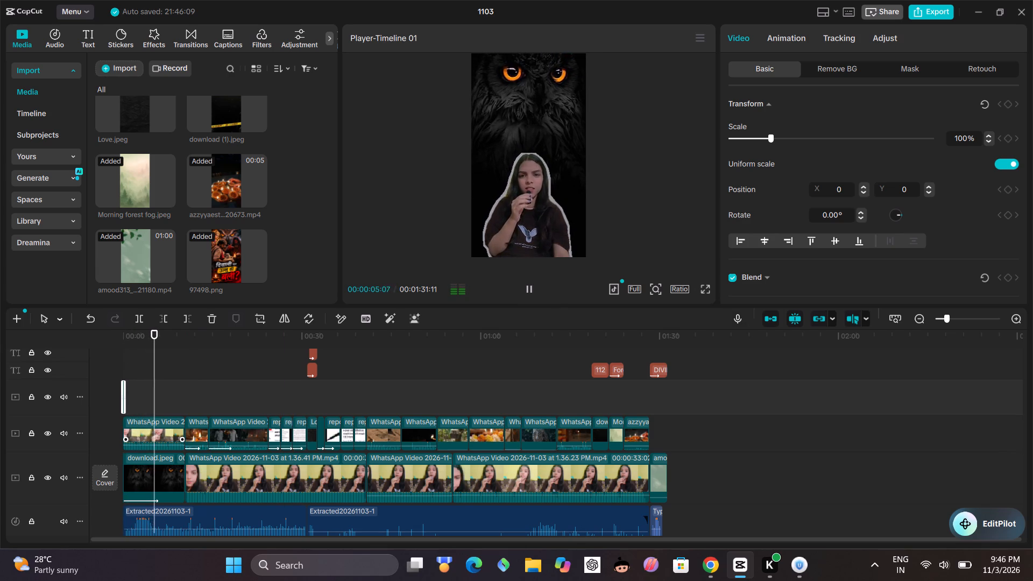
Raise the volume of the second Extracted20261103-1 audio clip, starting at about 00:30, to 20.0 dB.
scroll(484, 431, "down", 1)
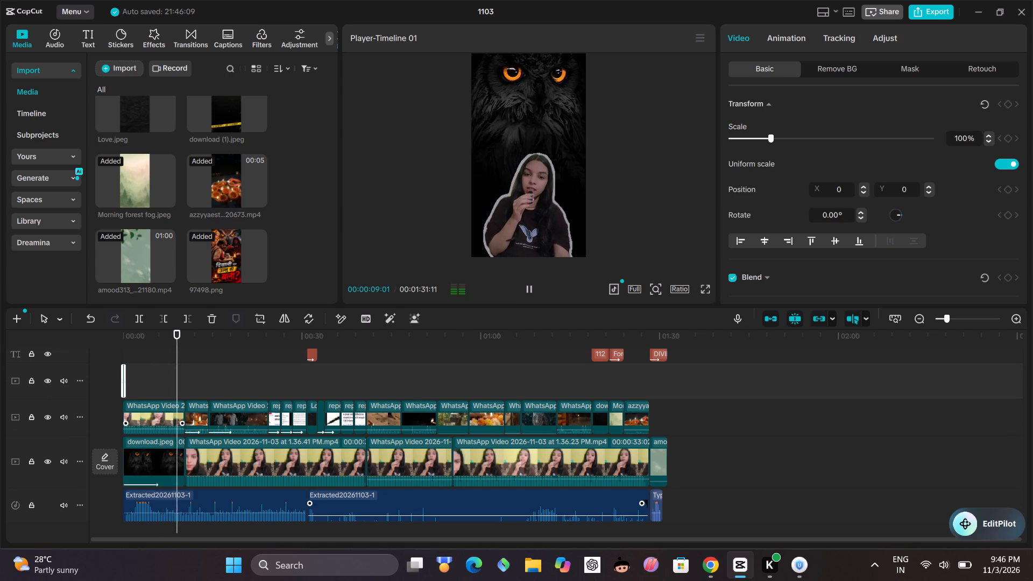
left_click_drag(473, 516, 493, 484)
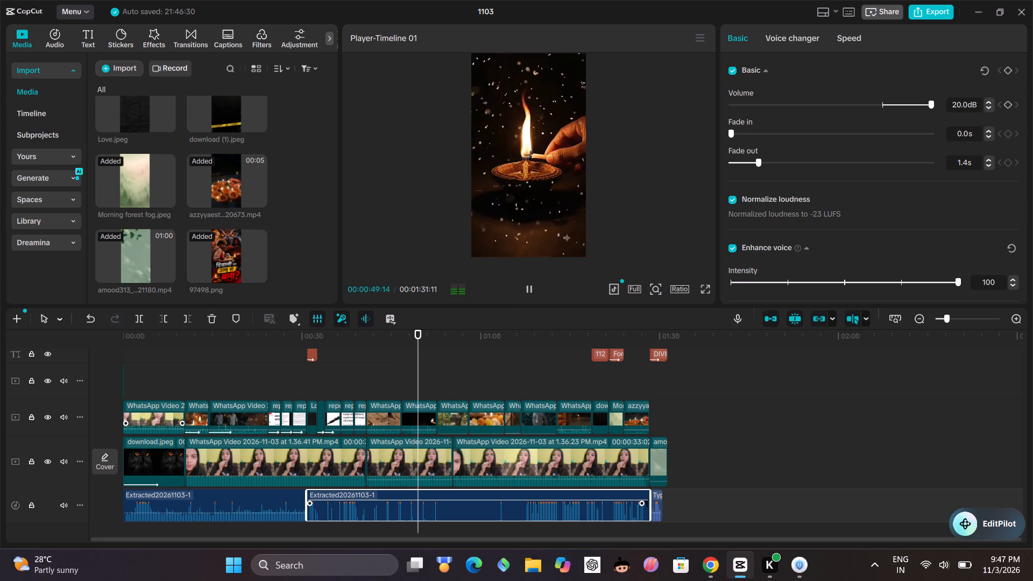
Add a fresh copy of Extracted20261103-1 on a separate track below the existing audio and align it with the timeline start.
scroll(528, 506, "down", 2)
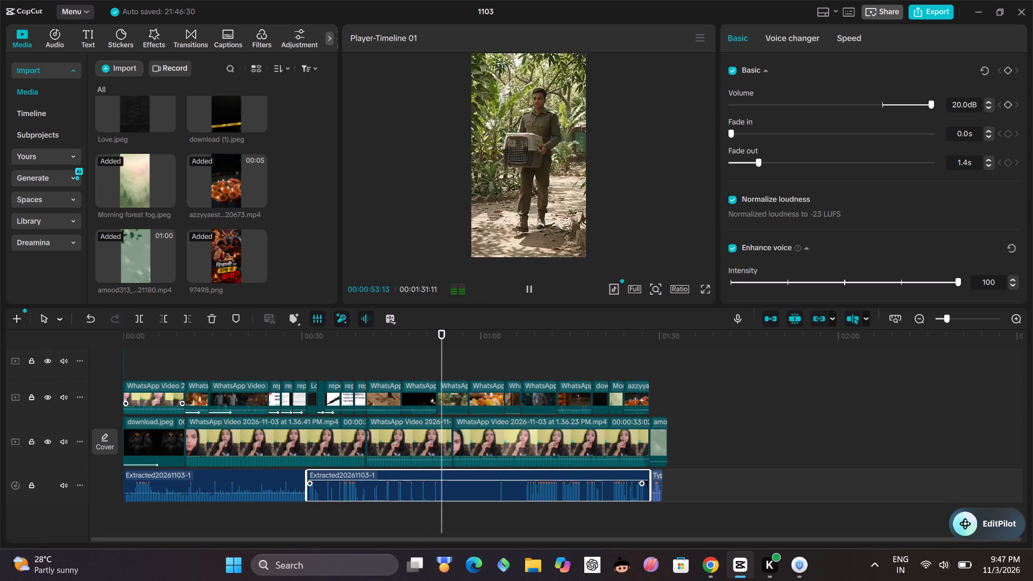
left_click(65, 41)
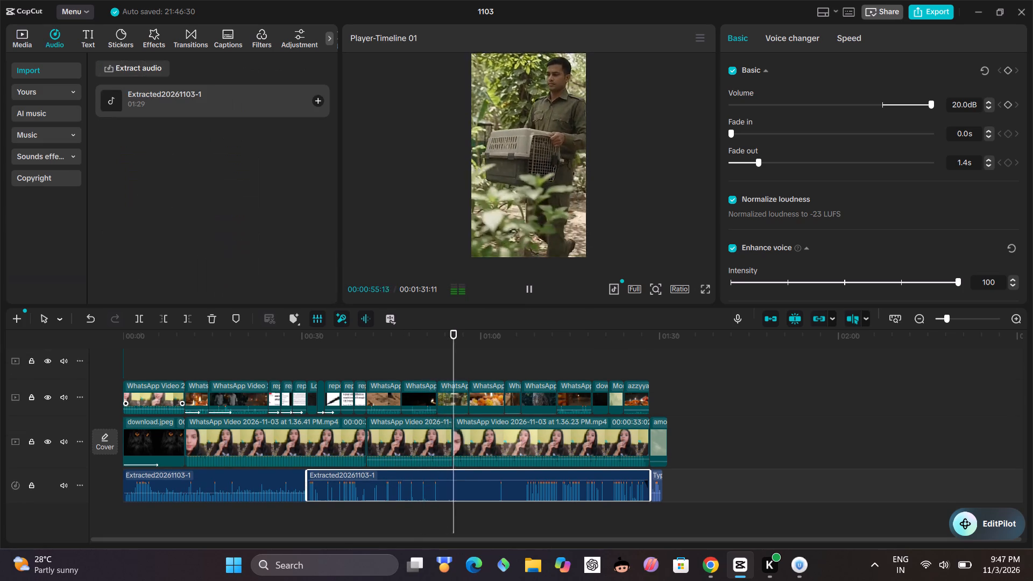
left_click(321, 104)
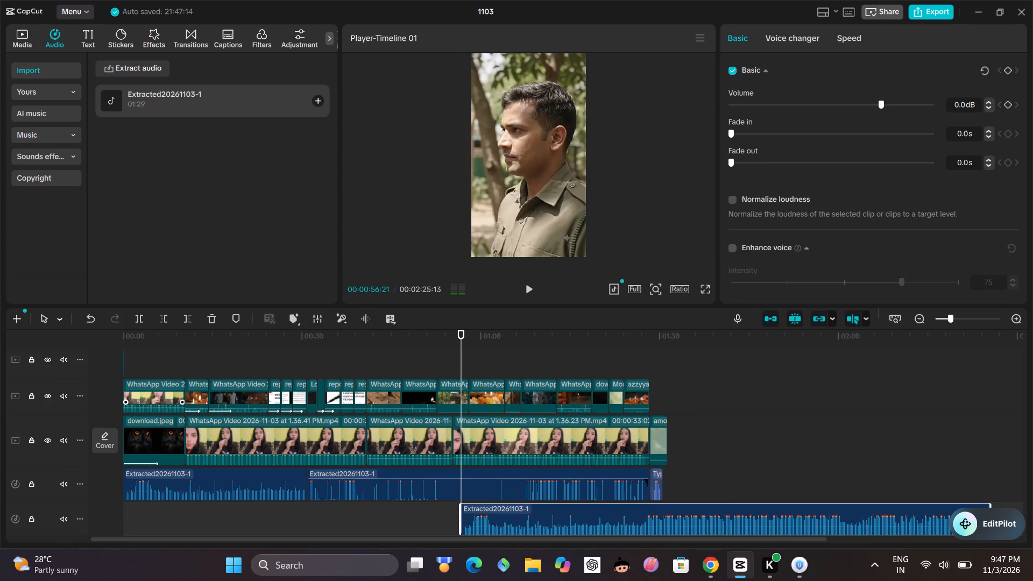
left_click_drag(736, 506, 480, 502)
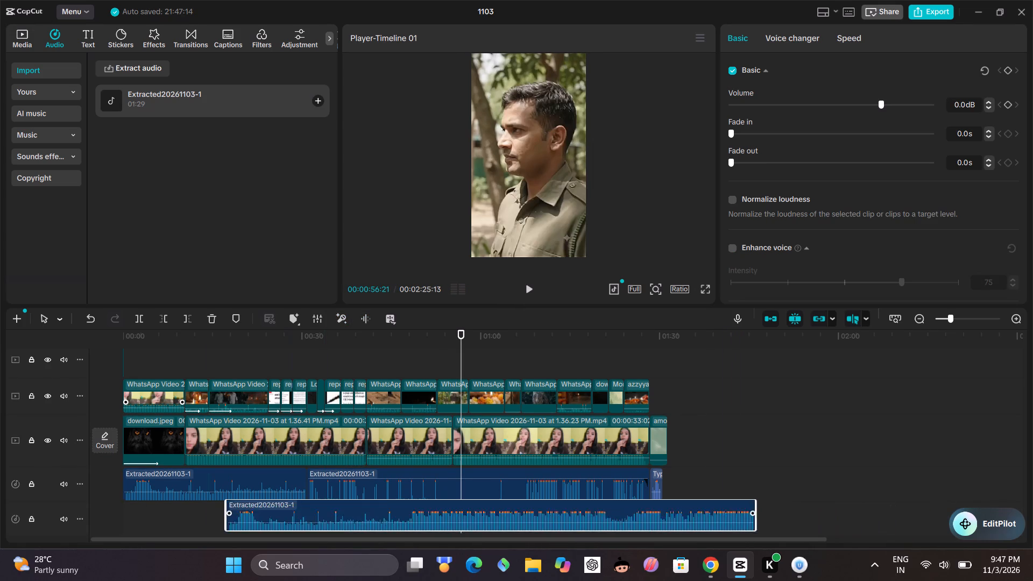
left_click_drag(480, 502, 394, 508)
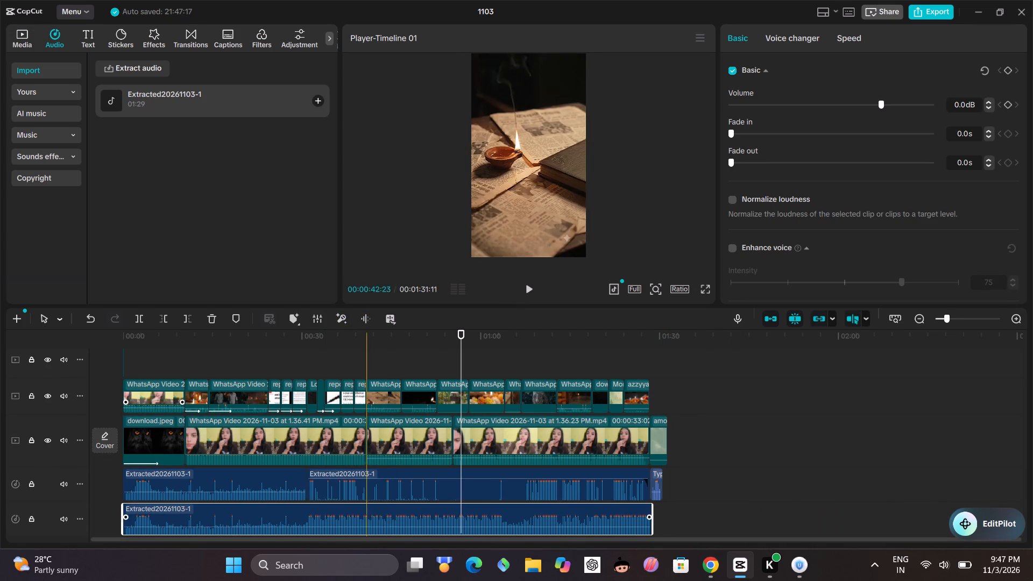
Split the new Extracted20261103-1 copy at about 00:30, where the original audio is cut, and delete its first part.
key("b")
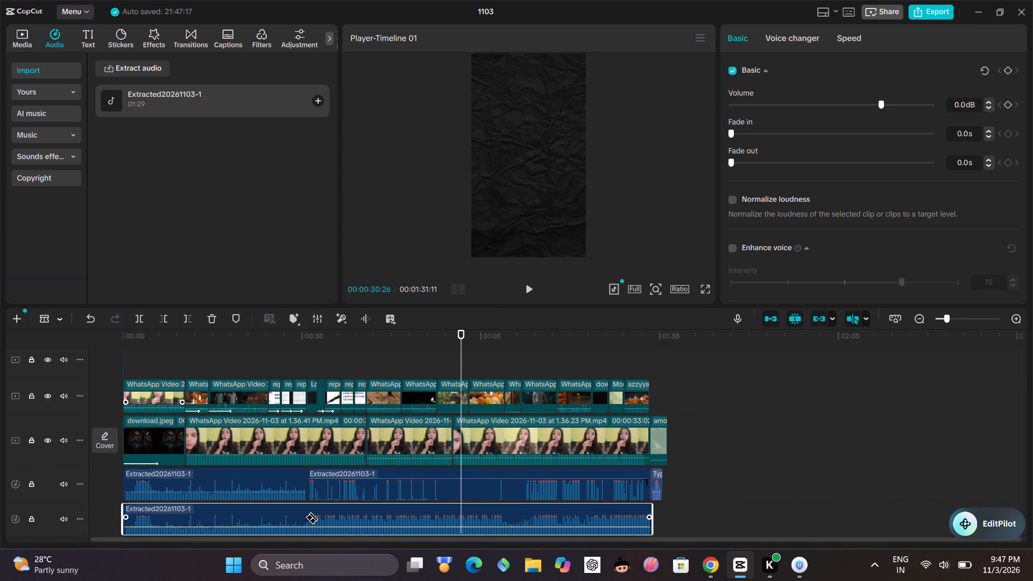
left_click(307, 515)
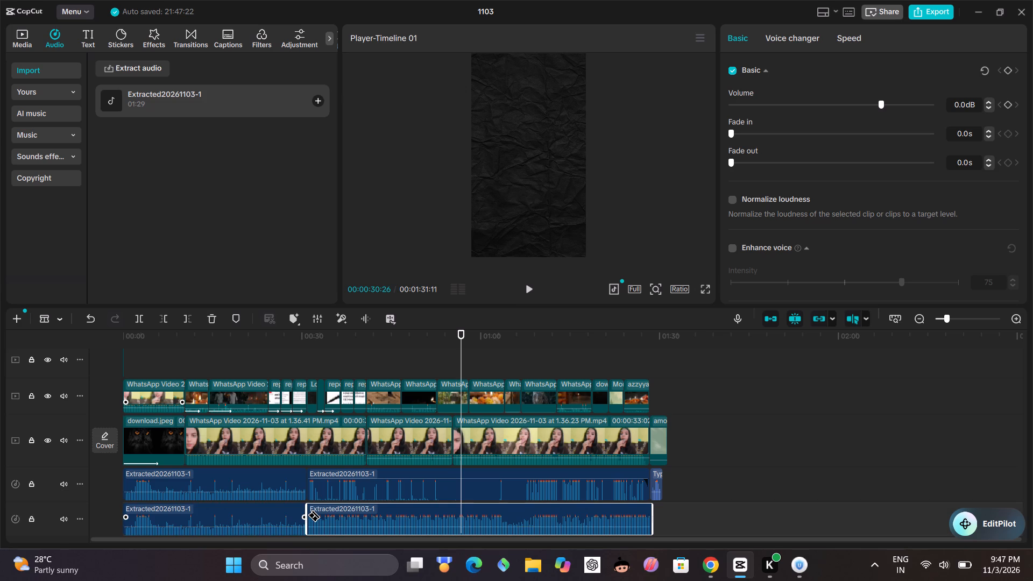
key("a")
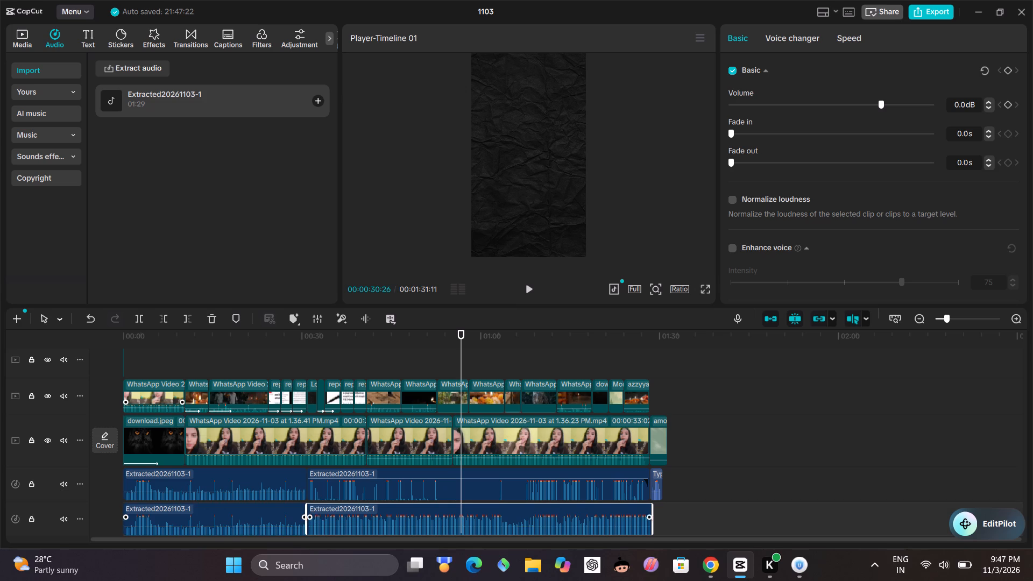
left_click(297, 515)
key("BackSpace")
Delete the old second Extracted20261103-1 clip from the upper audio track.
left_click(431, 485)
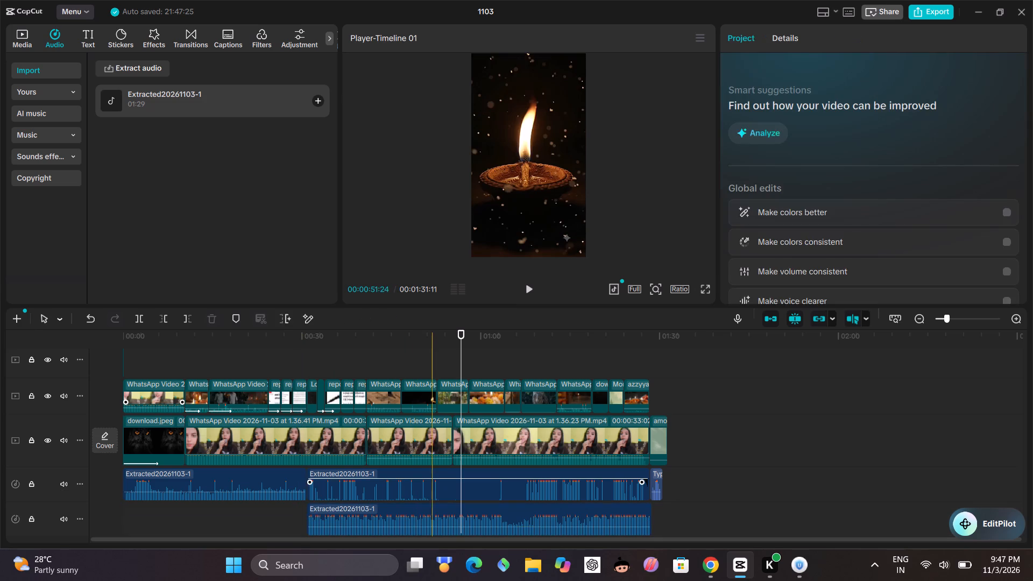
key("BackSpace")
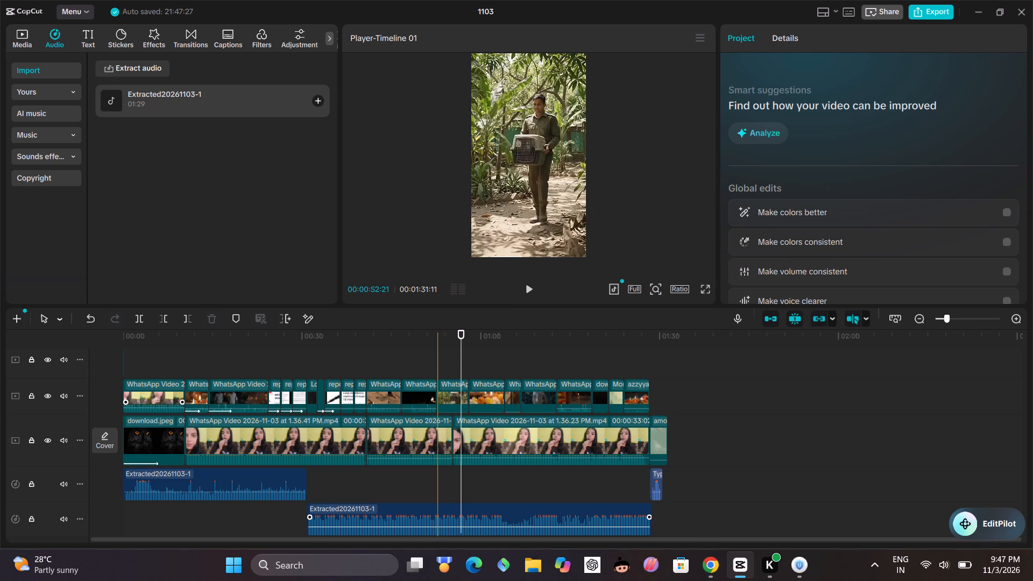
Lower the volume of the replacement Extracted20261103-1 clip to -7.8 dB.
left_click(445, 527)
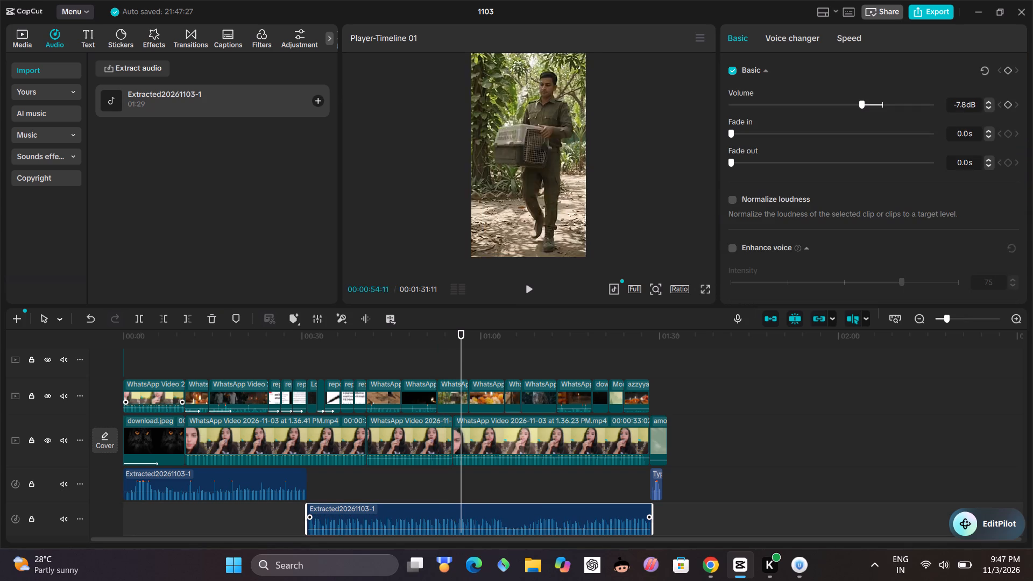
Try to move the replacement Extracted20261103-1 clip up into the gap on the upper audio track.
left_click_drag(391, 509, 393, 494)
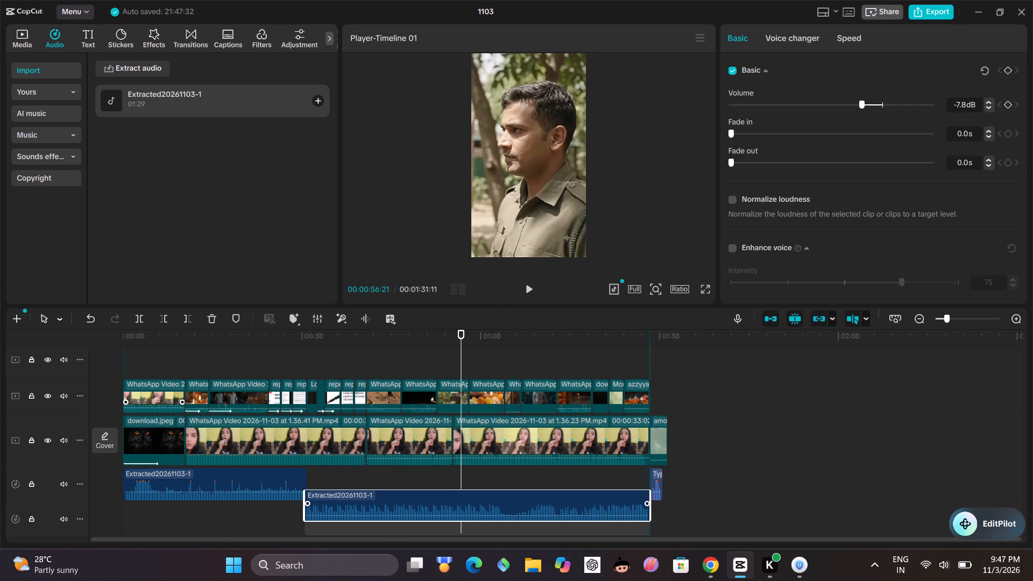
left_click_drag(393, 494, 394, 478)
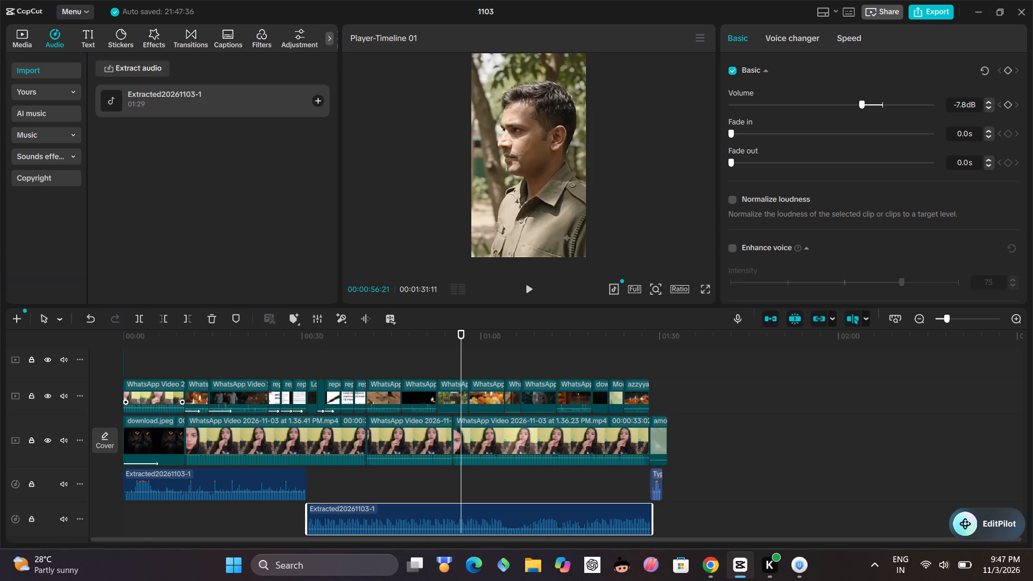
Export the video as 1103 at 1080P, recommended bit rate, H.264, mp4 and 30fps.
left_click(938, 7)
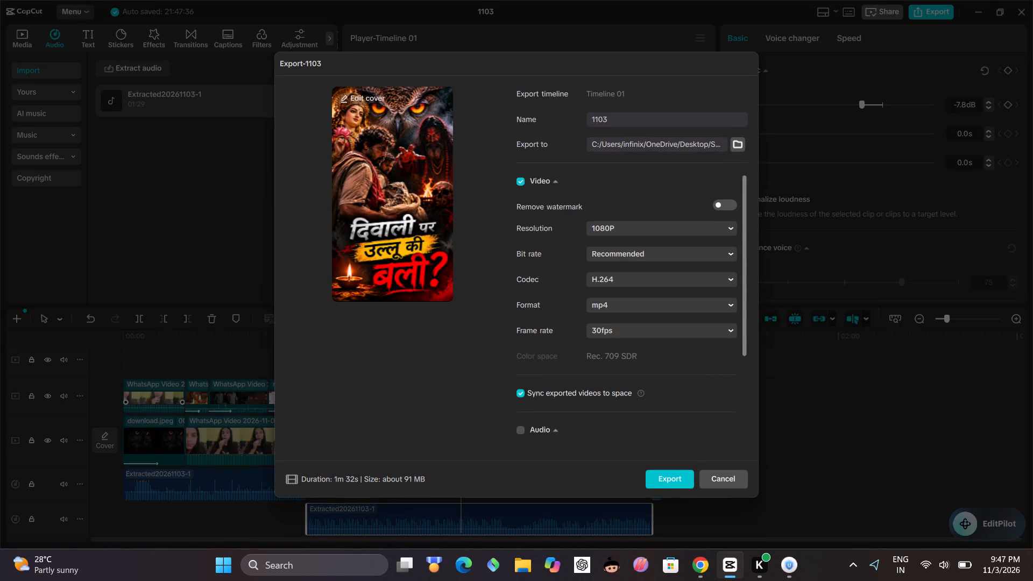
left_click(663, 470)
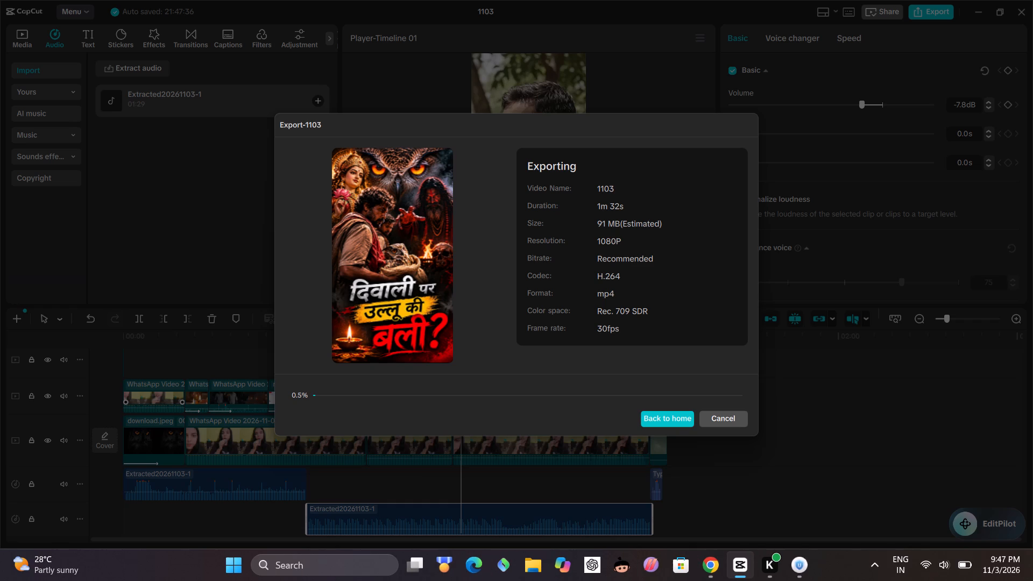
Open WhatsApp from the recent Windows searches while the export runs.
left_click(281, 560)
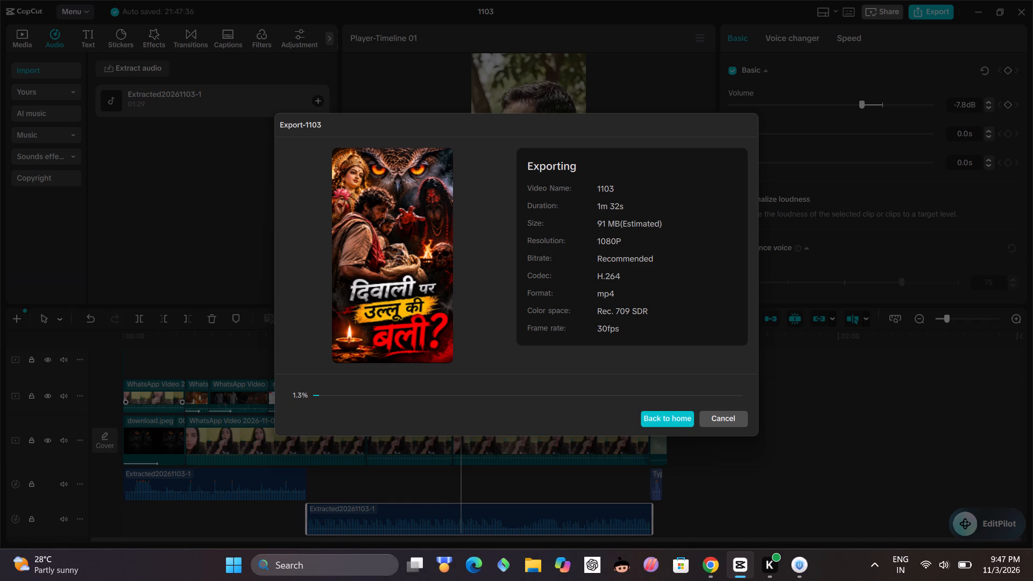
double_click(280, 562)
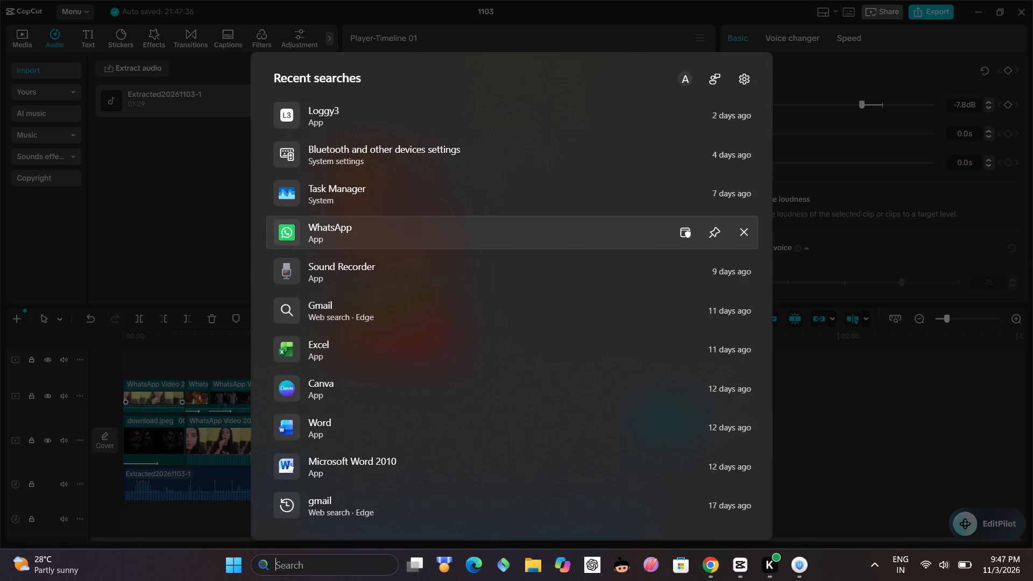
left_click(344, 228)
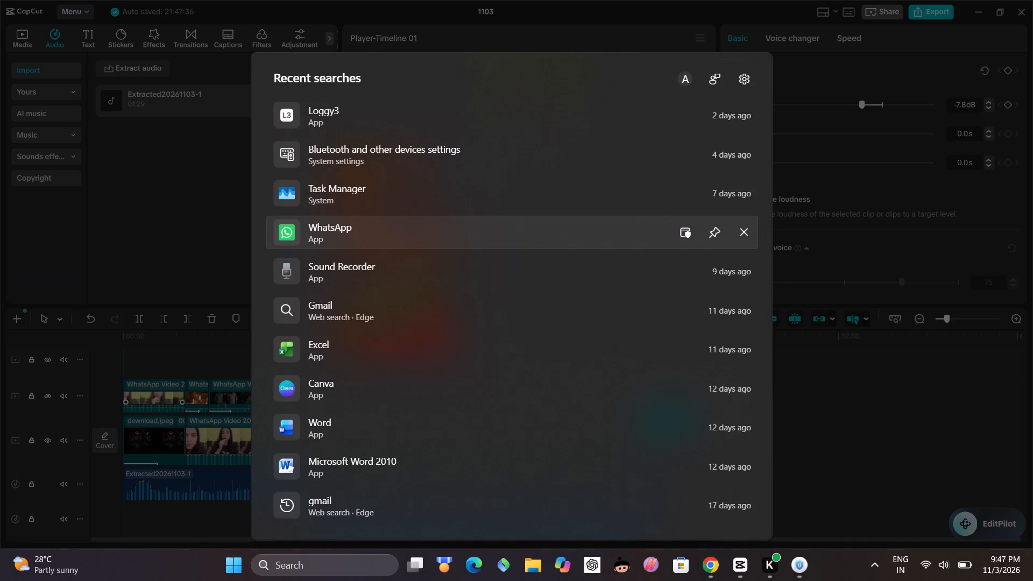
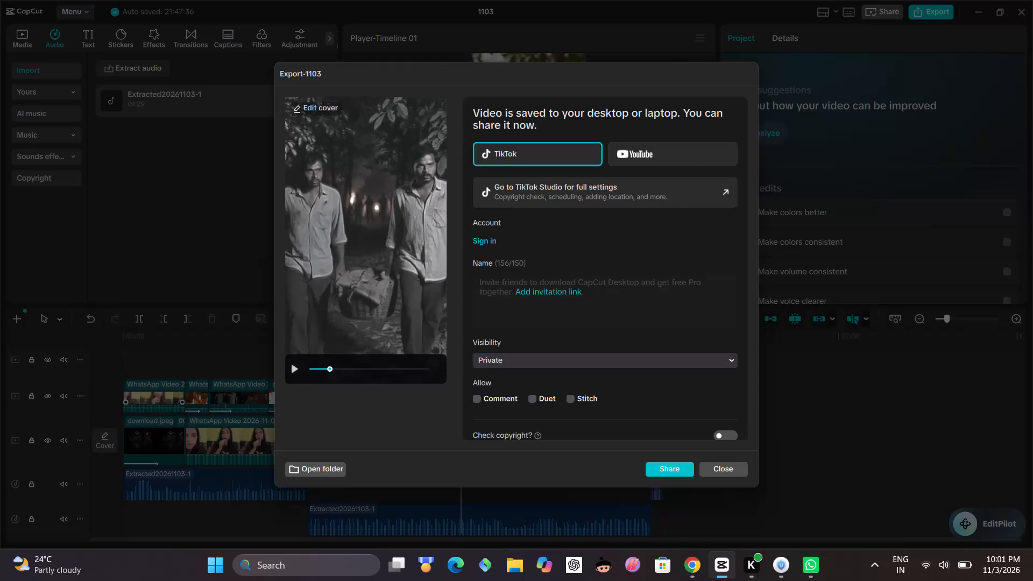
Close the Export-1103 dialog without sharing the video and minimize the editor window.
left_click(743, 462)
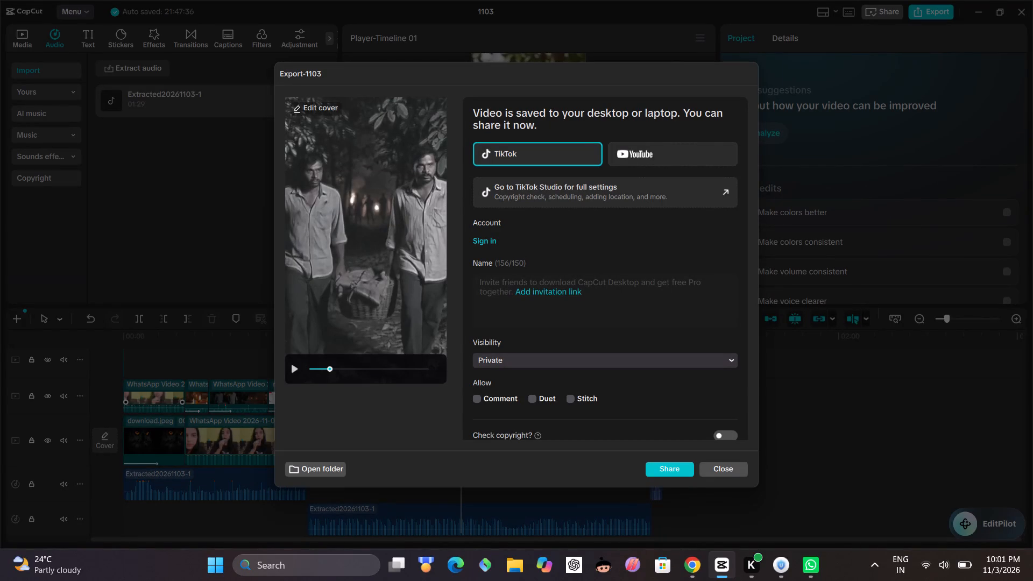
left_click(741, 467)
left_click(972, 0)
left_click(974, 3)
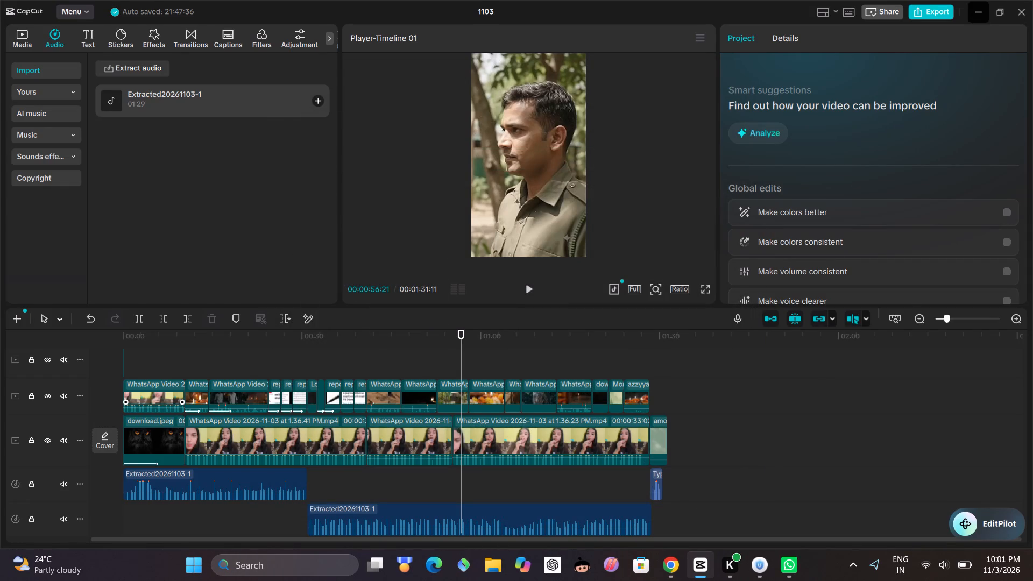